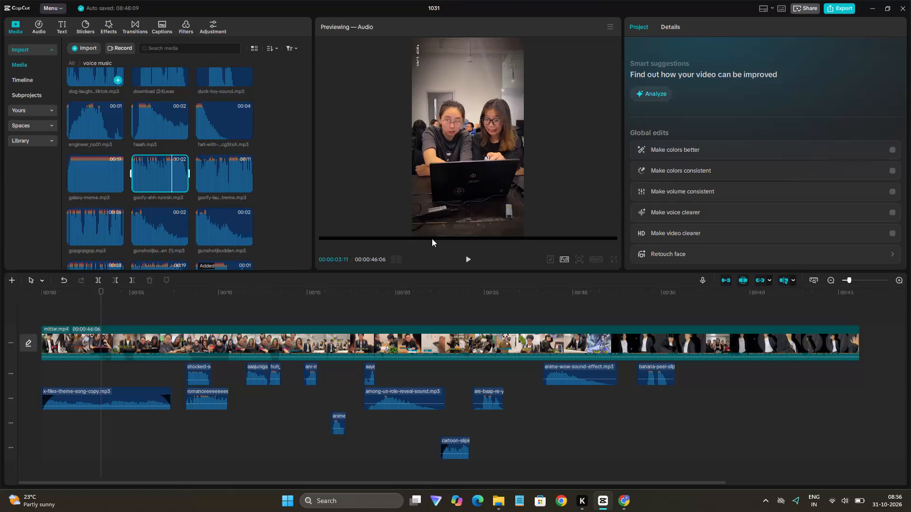
Play back the opening seconds of the timeline to review the video with the x-files theme audio.
{"action": "left_click", "coordinate": [72, 312]}
{"action": "key", "text": "space"}
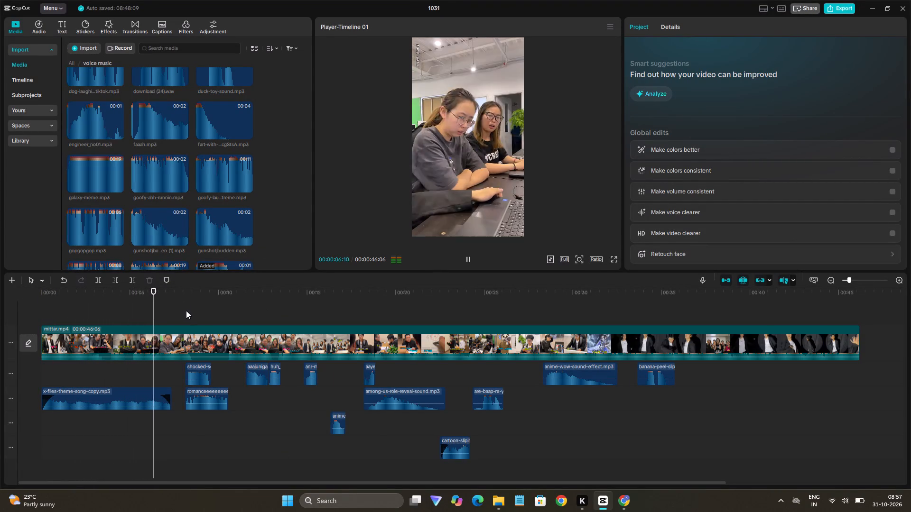
{"action": "key", "text": "space"}
{"action": "left_click", "coordinate": [136, 377]}
{"action": "key", "text": "space"}
{"action": "key", "text": "space"}
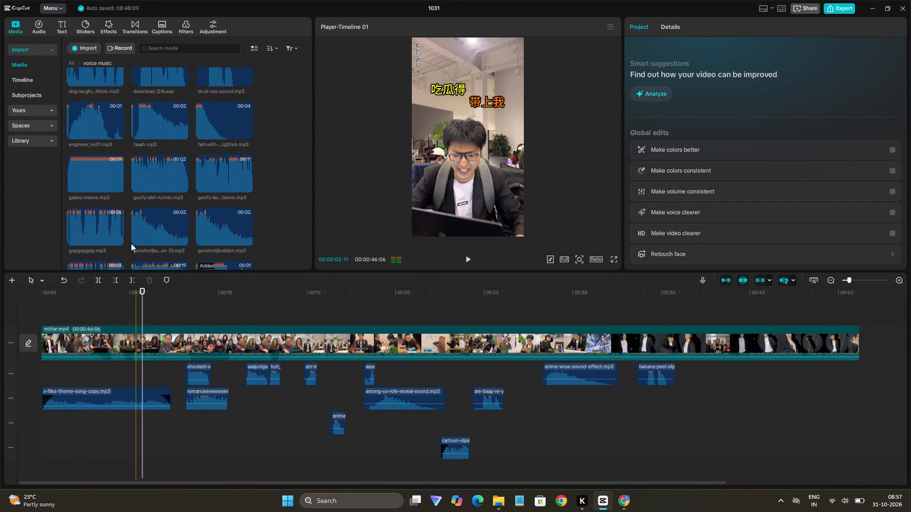
Audition sound effects and place goofy-ahh-runnin.mp3 on the audio track directly above the cartoon-slip clip, at about 22 seconds.
{"action": "left_click", "coordinate": [160, 45]}
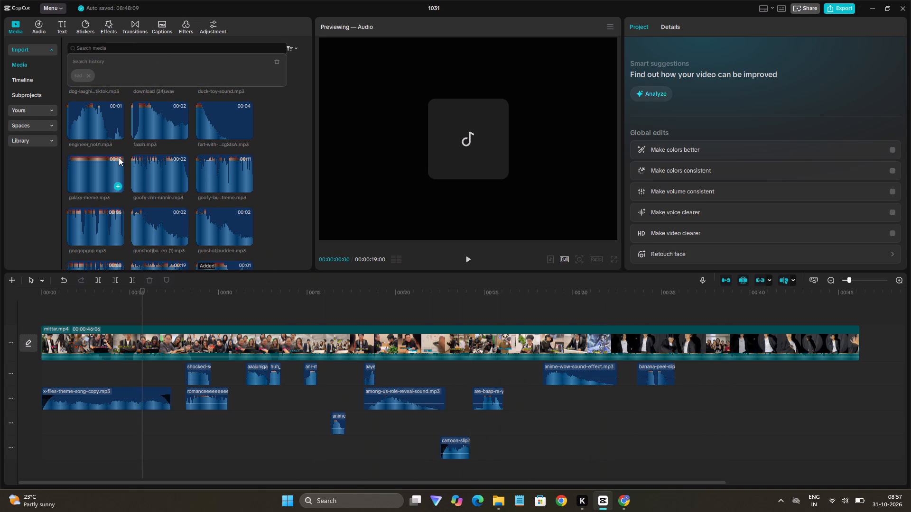
{"action": "scroll", "coordinate": [88, 184], "scroll_direction": "down", "scroll_amount": 2}
{"action": "scroll", "coordinate": [88, 184], "scroll_direction": "up", "scroll_amount": 1}
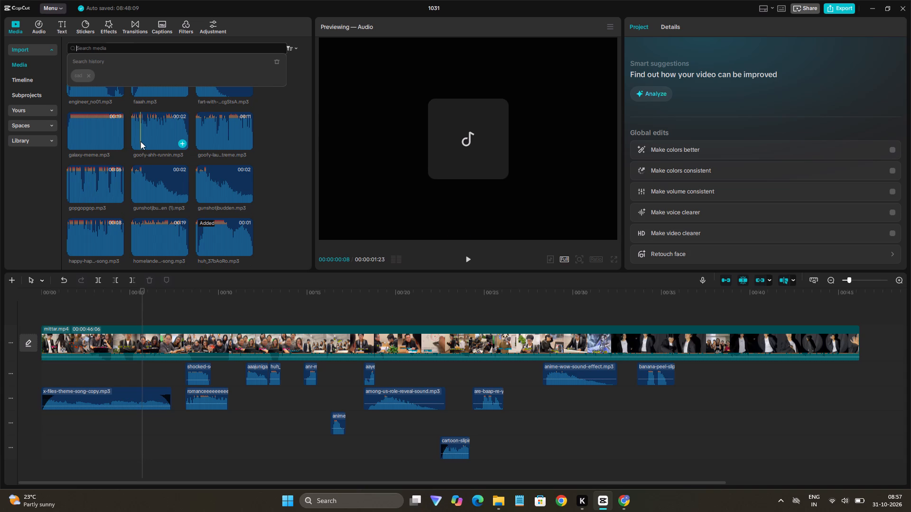
{"action": "left_click", "coordinate": [140, 141]}
{"action": "key", "text": "space"}
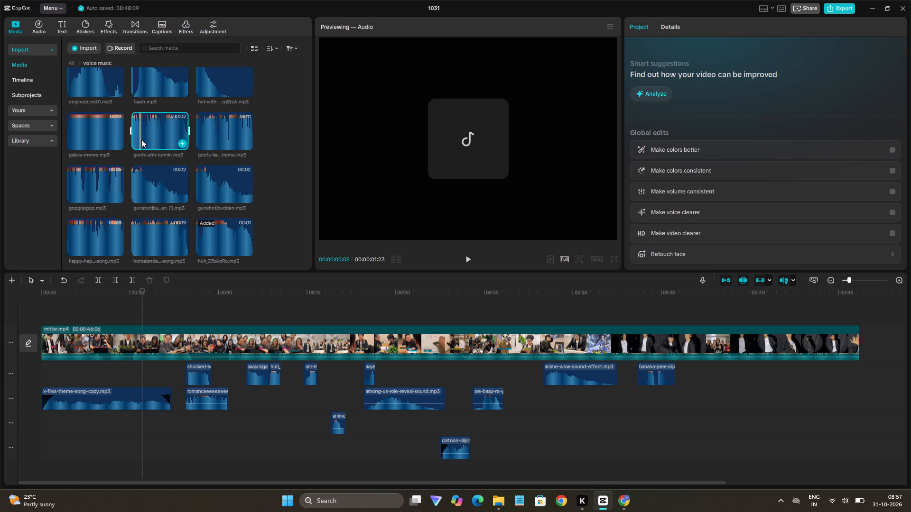
{"action": "left_click", "coordinate": [91, 130]}
{"action": "key", "text": "space"}
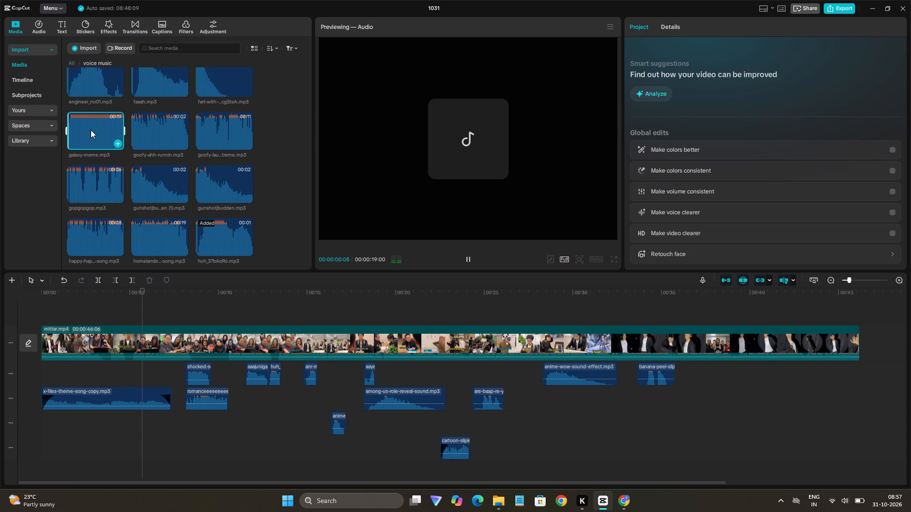
{"action": "key", "text": "space"}
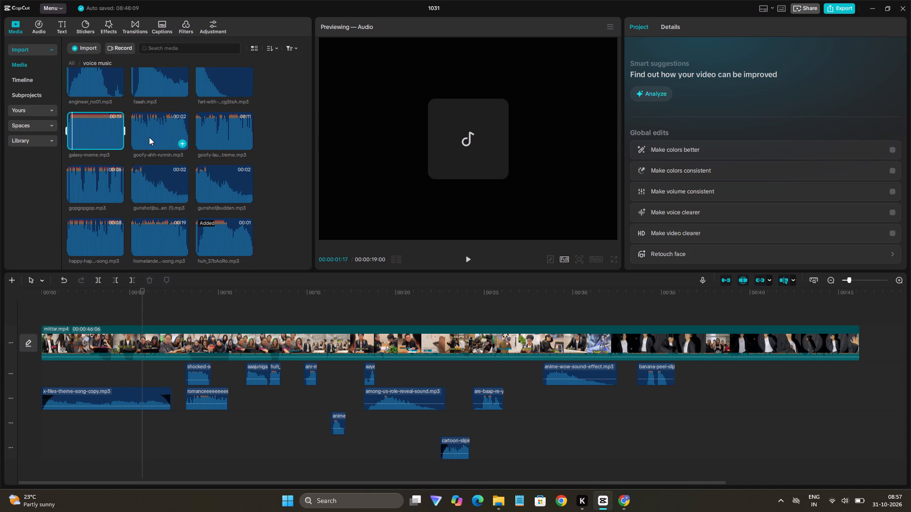
{"action": "left_click_drag", "start_coordinate": [149, 137], "coordinate": [439, 433]}
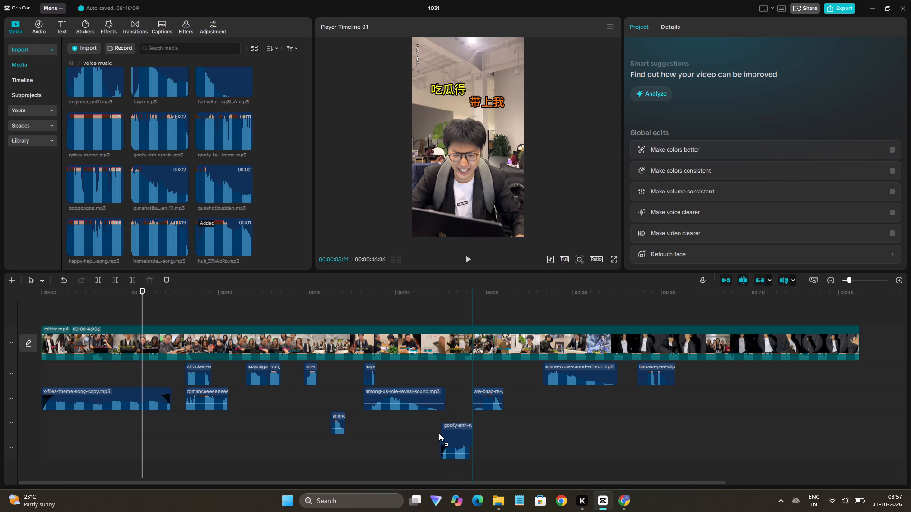
{"action": "left_click_drag", "start_coordinate": [439, 433], "coordinate": [436, 431]}
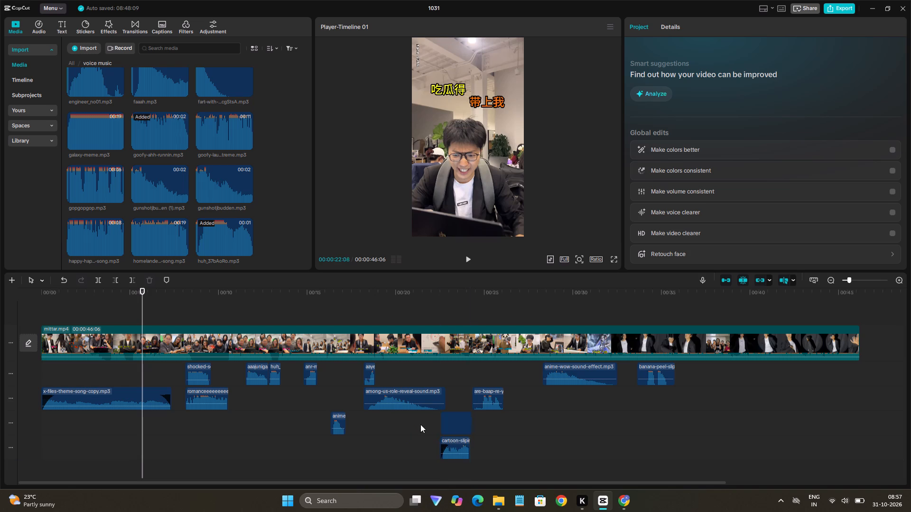
Play back the section around the new goofy-ahh-runnin clip and delete the overlapping cartoon-slip sound clip.
{"action": "left_click", "coordinate": [419, 424]}
{"action": "key", "text": "space"}
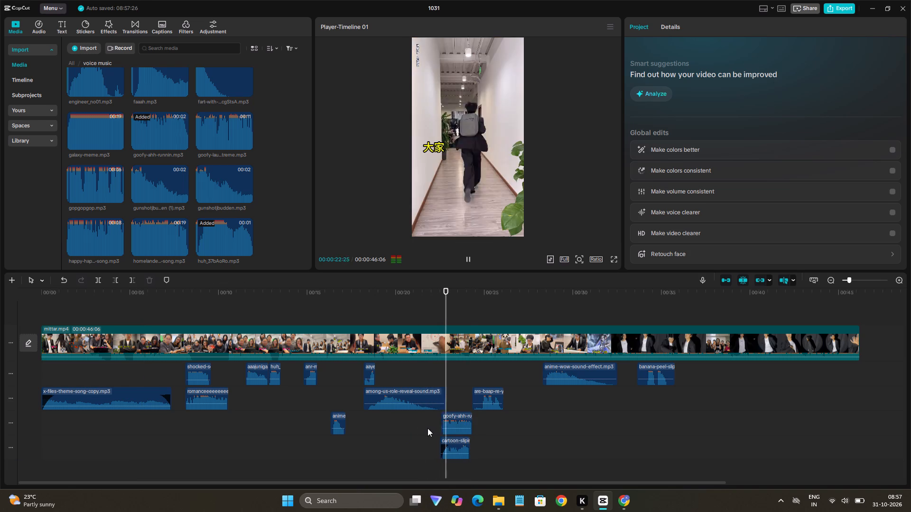
{"action": "key", "text": "space"}
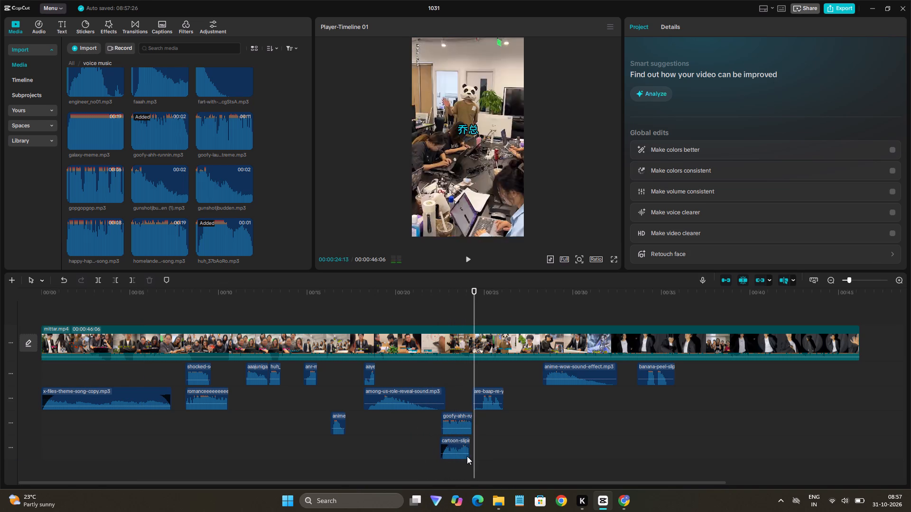
{"action": "left_click", "coordinate": [452, 449]}
{"action": "key", "text": "BackSpace"}
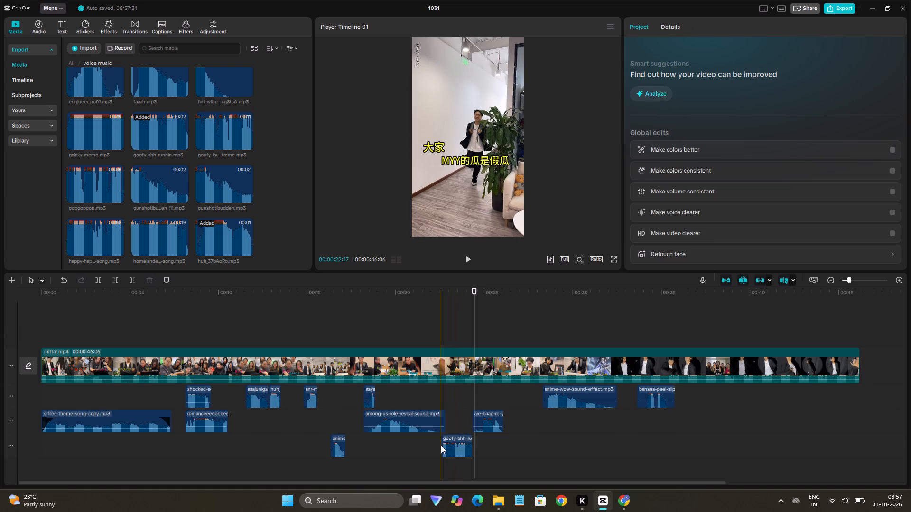
Replay the section from about 22 seconds to check the timing of the goofy-ahh-runnin sound against the running shot.
{"action": "right_click", "coordinate": [441, 445]}
{"action": "left_click", "coordinate": [425, 444]}
{"action": "key", "text": "space"}
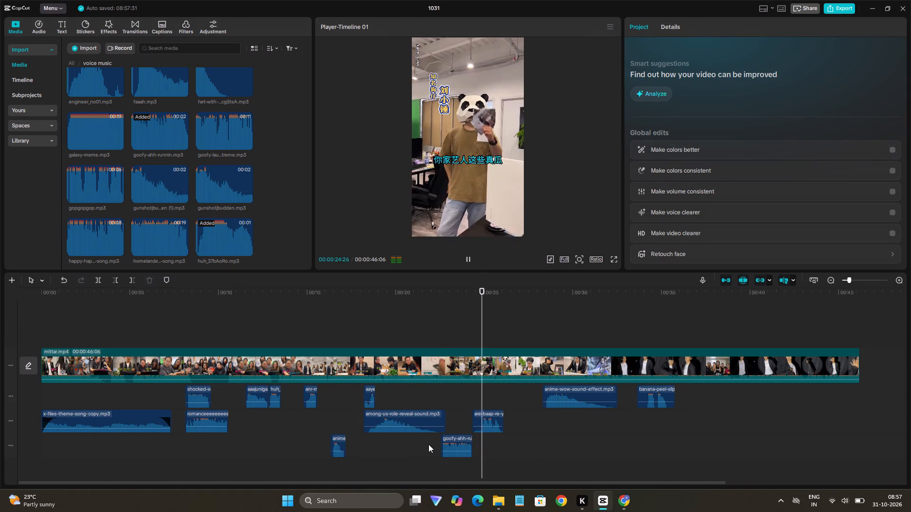
{"action": "left_click", "coordinate": [429, 445]}
{"action": "key", "text": "space"}
{"action": "key", "text": "space"}
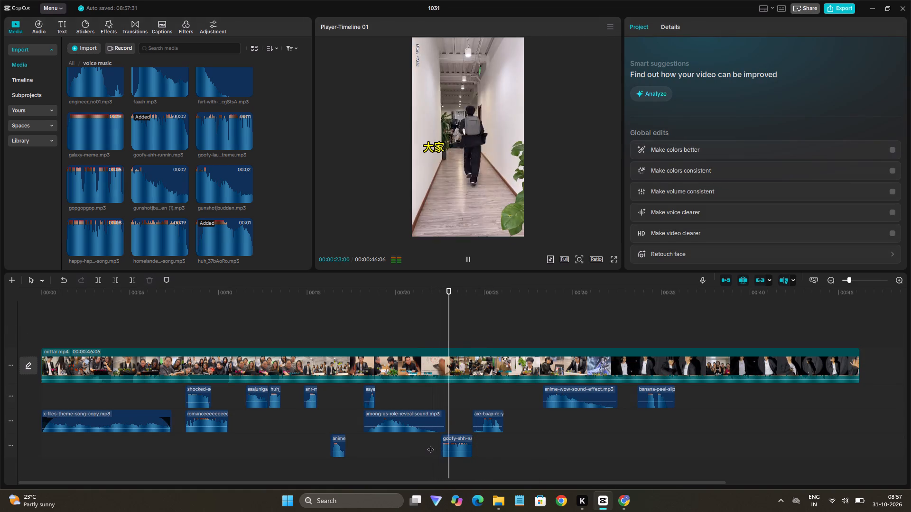
{"action": "key", "text": "space"}
{"action": "key", "text": "space"}
{"action": "key", "text": "space"}
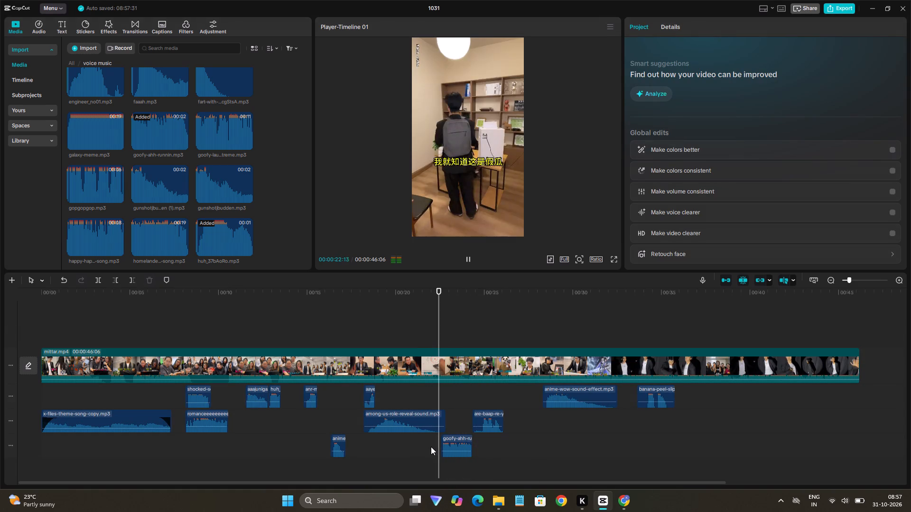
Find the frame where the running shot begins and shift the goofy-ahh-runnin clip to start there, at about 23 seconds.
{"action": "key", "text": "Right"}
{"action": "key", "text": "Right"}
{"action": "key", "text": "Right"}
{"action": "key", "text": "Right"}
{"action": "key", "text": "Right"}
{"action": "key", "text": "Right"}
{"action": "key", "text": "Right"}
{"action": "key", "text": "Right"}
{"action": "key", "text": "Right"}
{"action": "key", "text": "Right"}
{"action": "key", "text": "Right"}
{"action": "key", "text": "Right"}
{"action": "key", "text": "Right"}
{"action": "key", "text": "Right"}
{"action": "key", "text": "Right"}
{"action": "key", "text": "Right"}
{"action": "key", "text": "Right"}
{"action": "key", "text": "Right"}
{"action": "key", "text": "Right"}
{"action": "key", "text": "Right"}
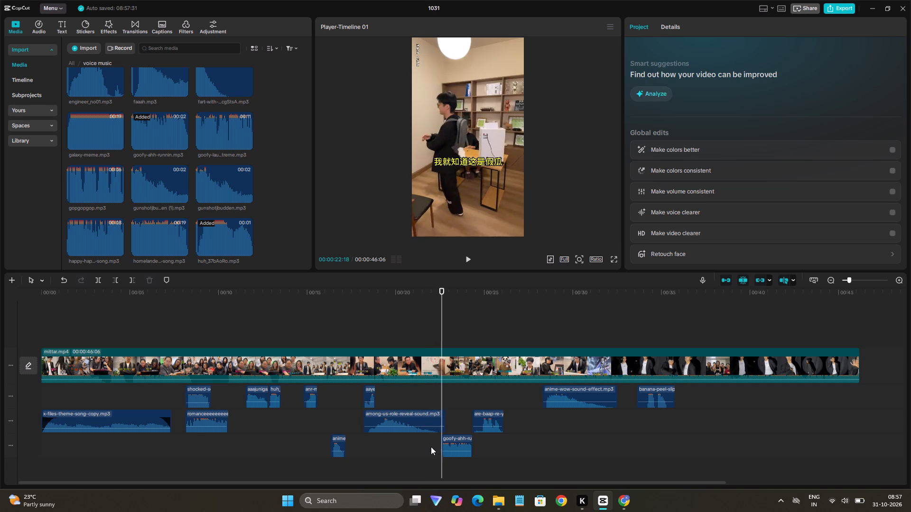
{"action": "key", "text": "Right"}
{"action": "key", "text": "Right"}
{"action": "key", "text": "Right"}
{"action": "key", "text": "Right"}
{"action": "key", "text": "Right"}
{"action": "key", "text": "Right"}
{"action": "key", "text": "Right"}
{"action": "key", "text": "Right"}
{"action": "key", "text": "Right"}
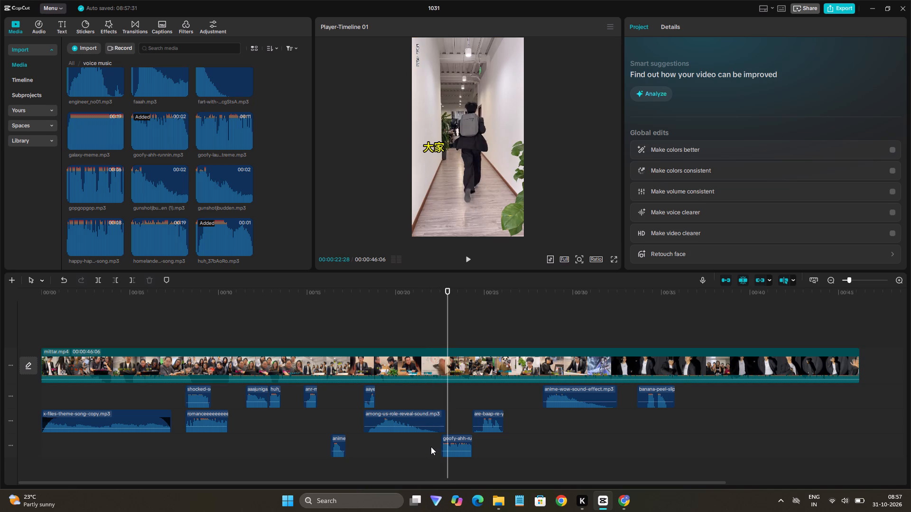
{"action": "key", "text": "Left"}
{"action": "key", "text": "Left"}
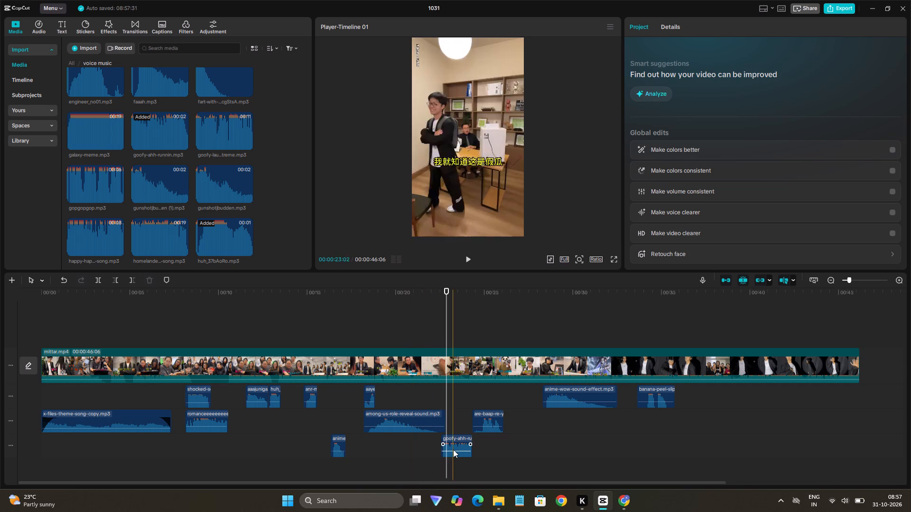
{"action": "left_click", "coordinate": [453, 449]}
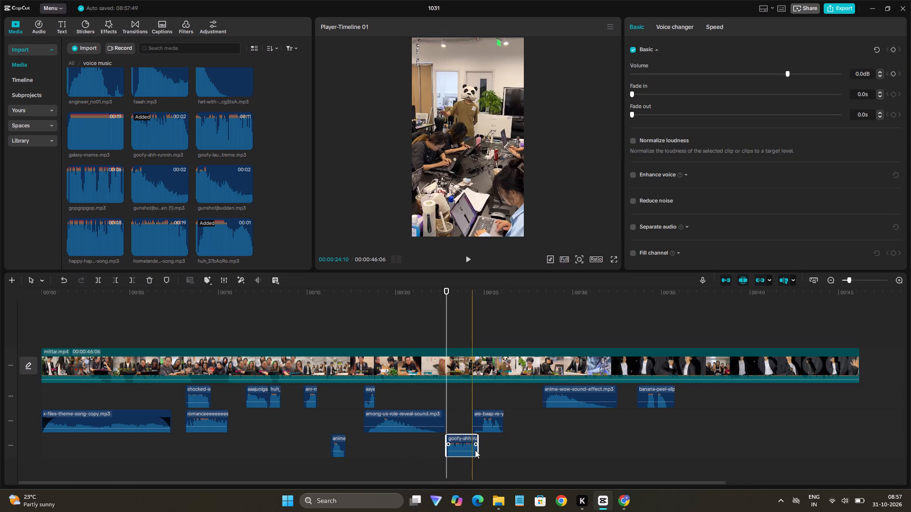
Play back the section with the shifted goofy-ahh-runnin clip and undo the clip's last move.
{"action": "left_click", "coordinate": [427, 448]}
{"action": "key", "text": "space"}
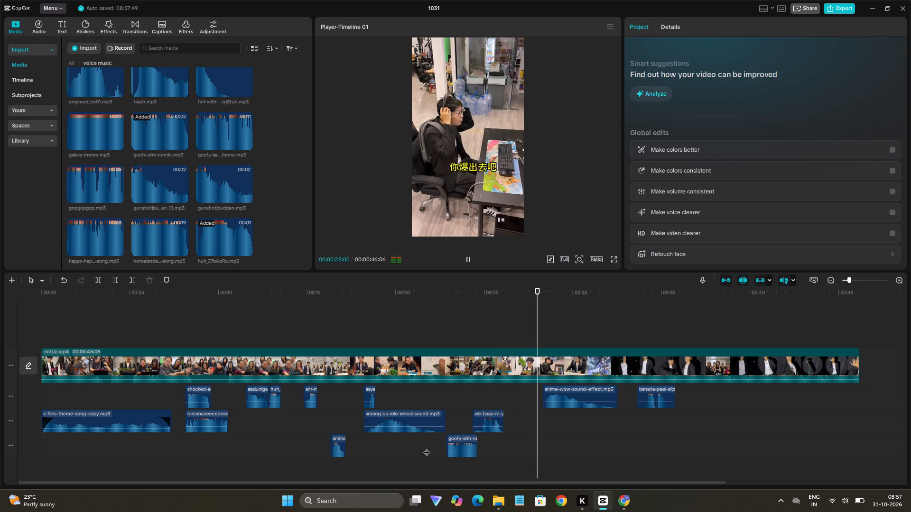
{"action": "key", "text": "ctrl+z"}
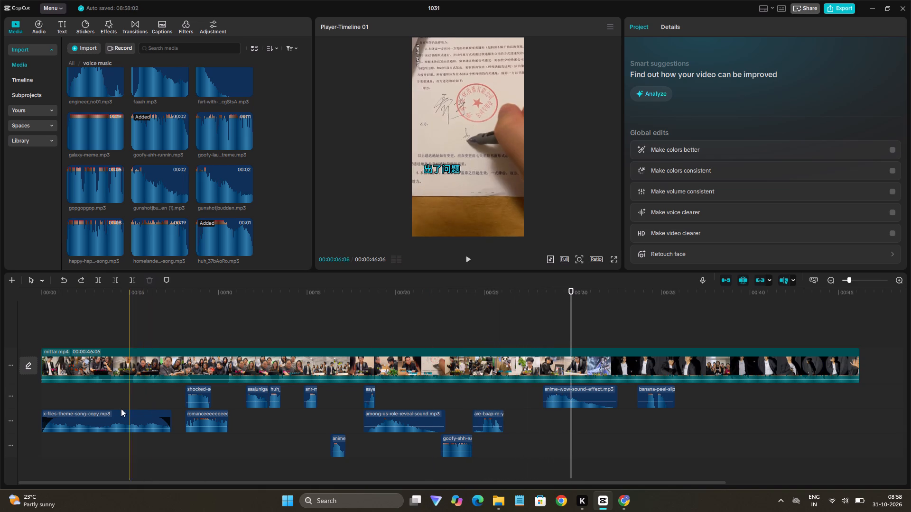
Place the koun-hai sound effect on the lowest audio track at about 30 seconds.
{"action": "left_click", "coordinate": [91, 398]}
{"action": "scroll", "coordinate": [116, 157], "scroll_direction": "down", "scroll_amount": 1}
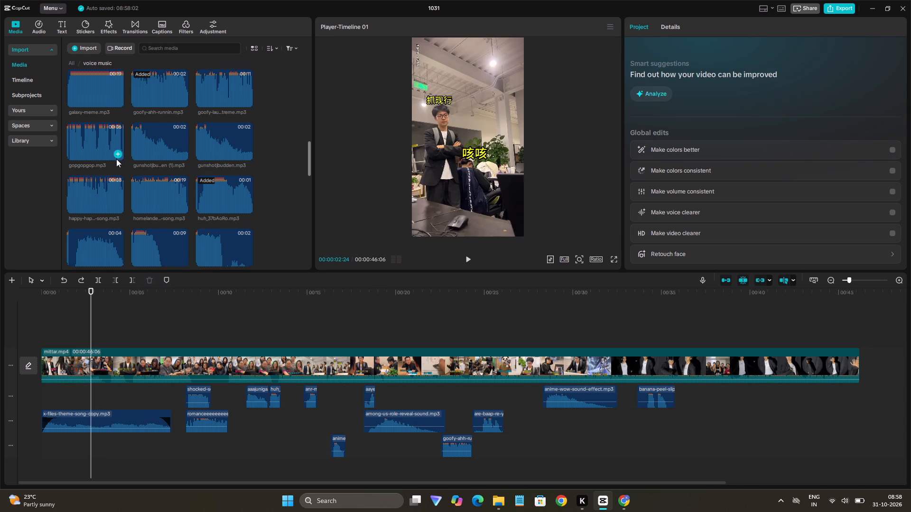
{"action": "scroll", "coordinate": [116, 159], "scroll_direction": "down", "scroll_amount": 1}
{"action": "left_click", "coordinate": [134, 149]}
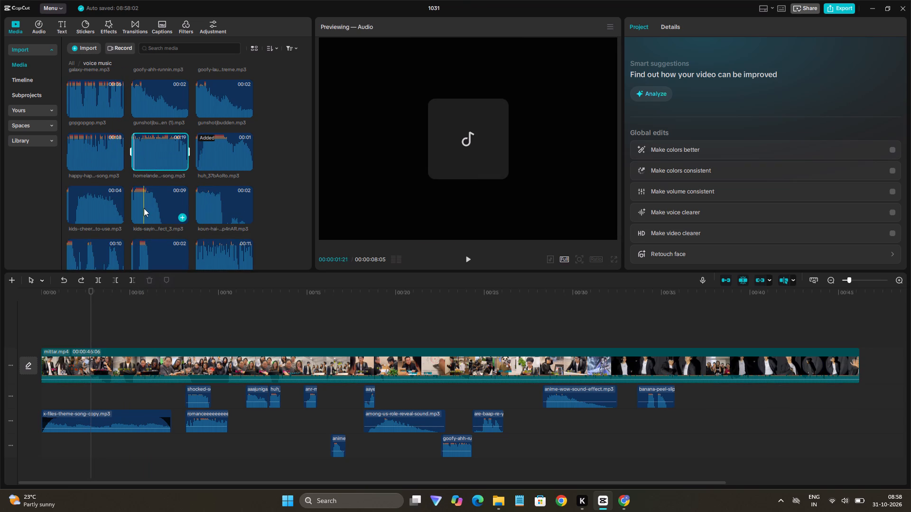
{"action": "left_click_drag", "start_coordinate": [208, 205], "coordinate": [581, 442]}
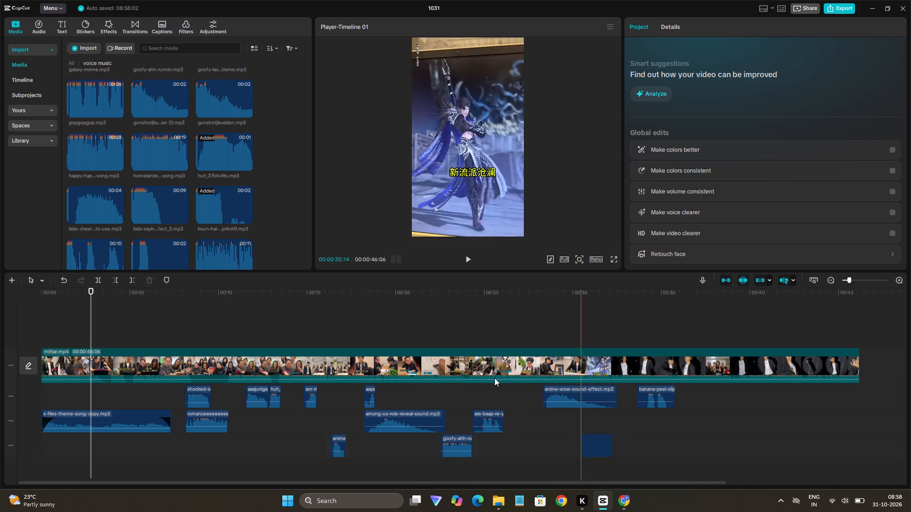
Find the vine-boom (1) sound effect in the media library and place it directly before the koun-hai clip on the lowest audio track.
{"action": "scroll", "coordinate": [217, 209], "scroll_direction": "down", "scroll_amount": 3}
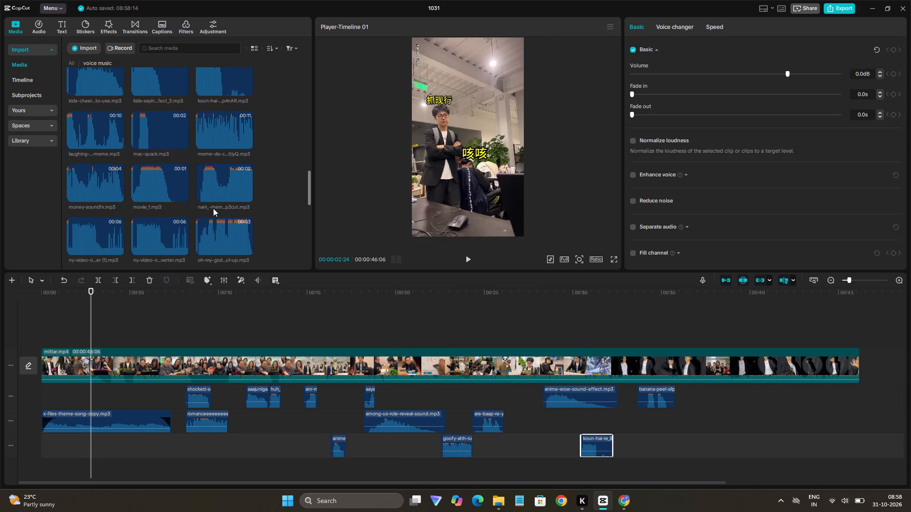
{"action": "scroll", "coordinate": [211, 210], "scroll_direction": "down", "scroll_amount": 2}
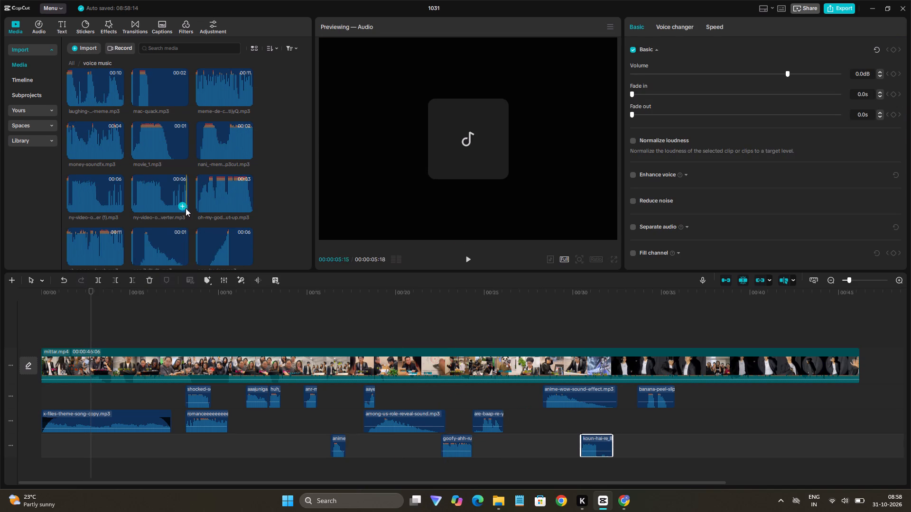
{"action": "scroll", "coordinate": [184, 208], "scroll_direction": "down", "scroll_amount": 6}
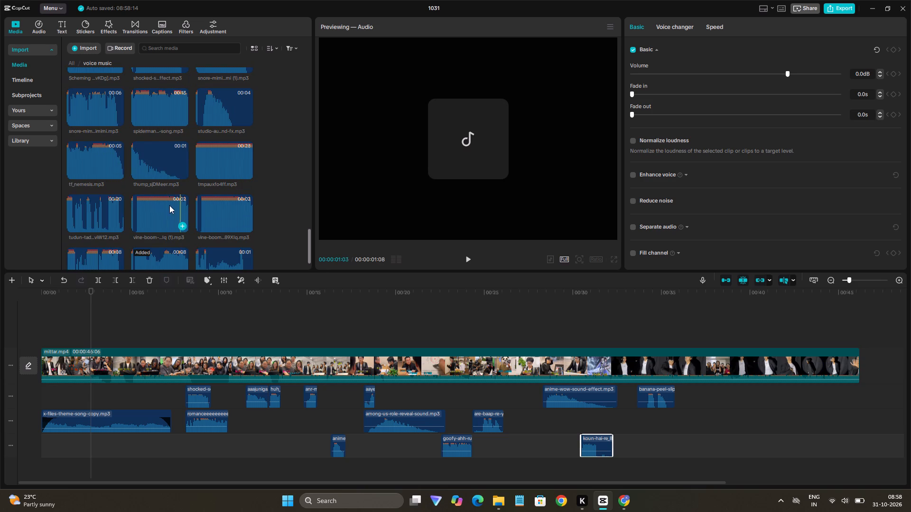
{"action": "scroll", "coordinate": [120, 194], "scroll_direction": "down", "scroll_amount": 3}
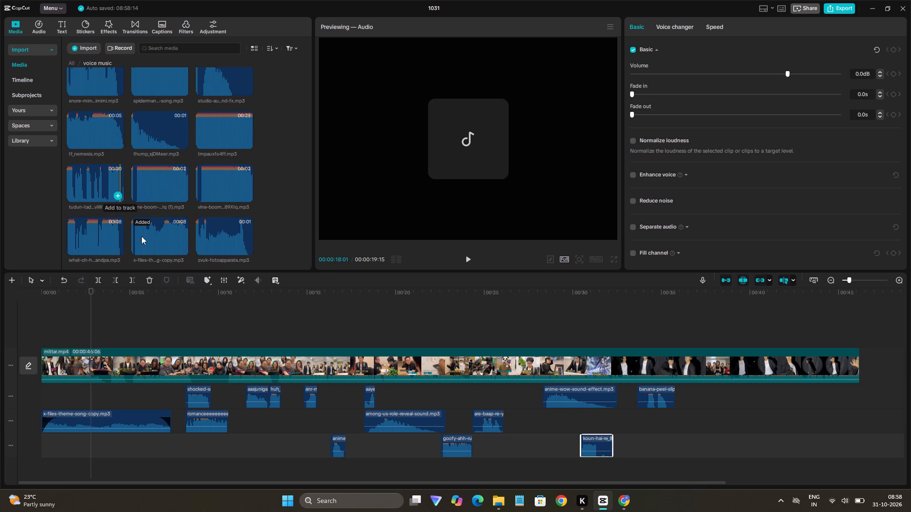
{"action": "scroll", "coordinate": [156, 234], "scroll_direction": "down", "scroll_amount": 1}
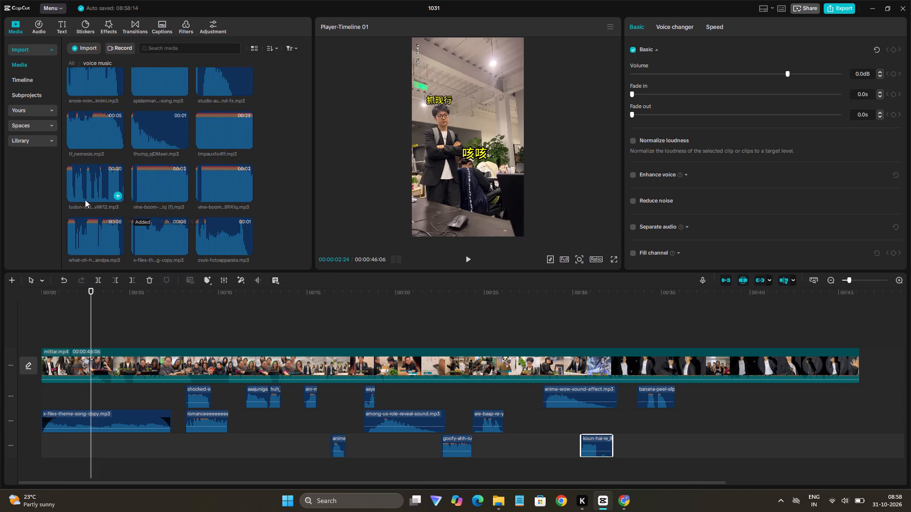
{"action": "left_click_drag", "start_coordinate": [146, 184], "coordinate": [493, 462]}
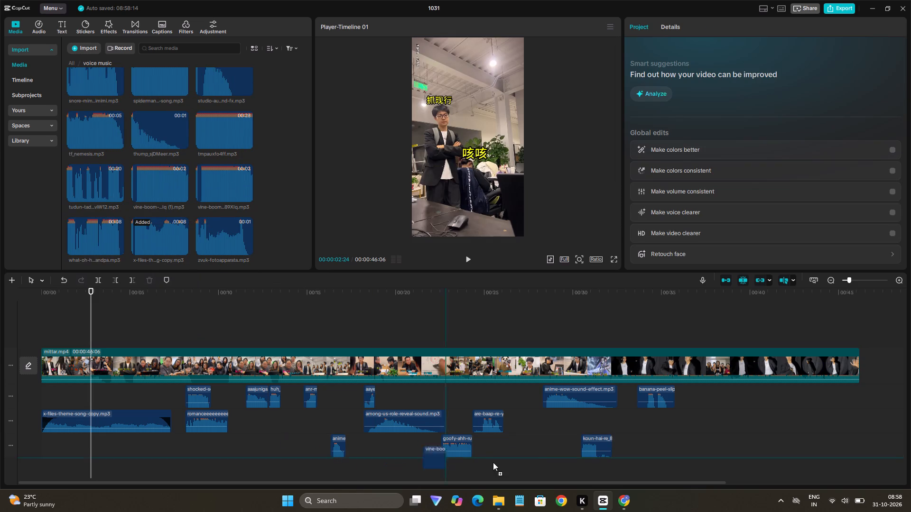
{"action": "left_click_drag", "start_coordinate": [493, 462], "coordinate": [560, 441]}
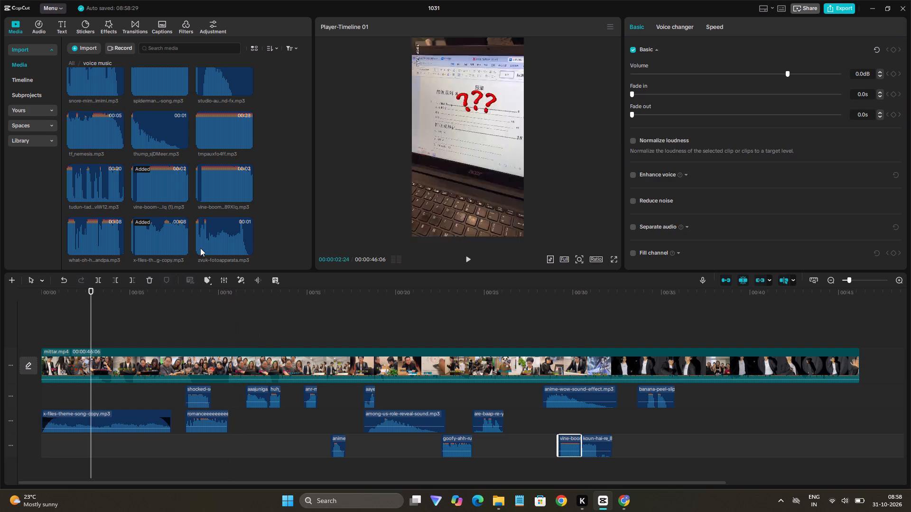
Audition the tf_nemesis, spiderman and studio-audience sounds, and place the studio-audience-awww effect on the middle audio track at about 31 seconds.
{"action": "scroll", "coordinate": [175, 196], "scroll_direction": "up", "scroll_amount": 2}
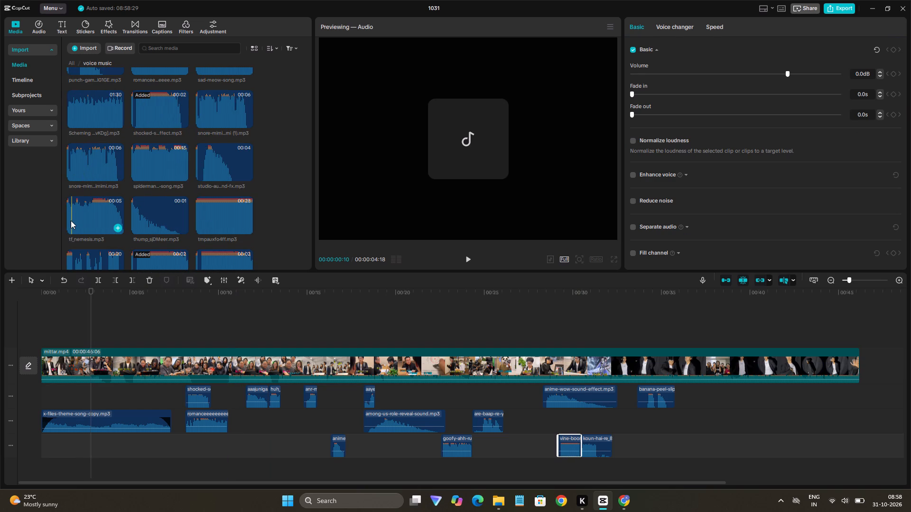
{"action": "left_click", "coordinate": [71, 220]}
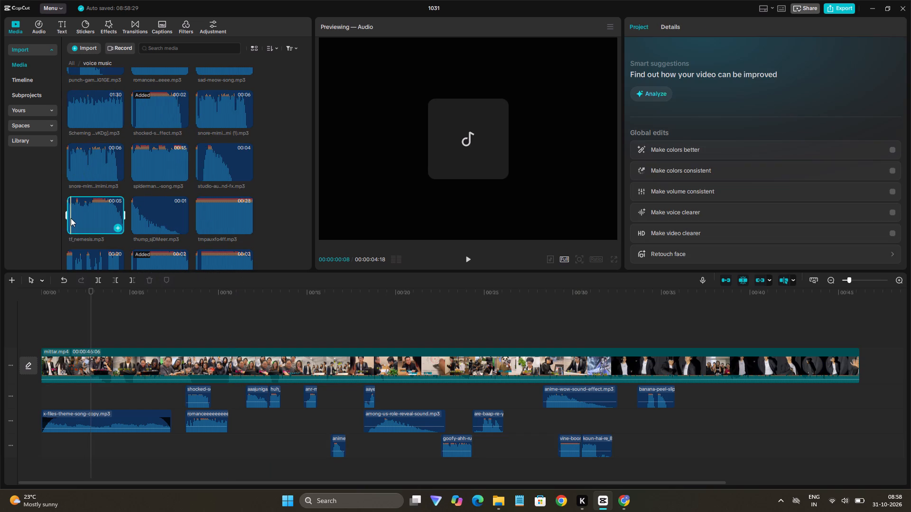
{"action": "key", "text": "space"}
{"action": "left_click", "coordinate": [136, 170]}
{"action": "key", "text": "space"}
{"action": "key", "text": "space"}
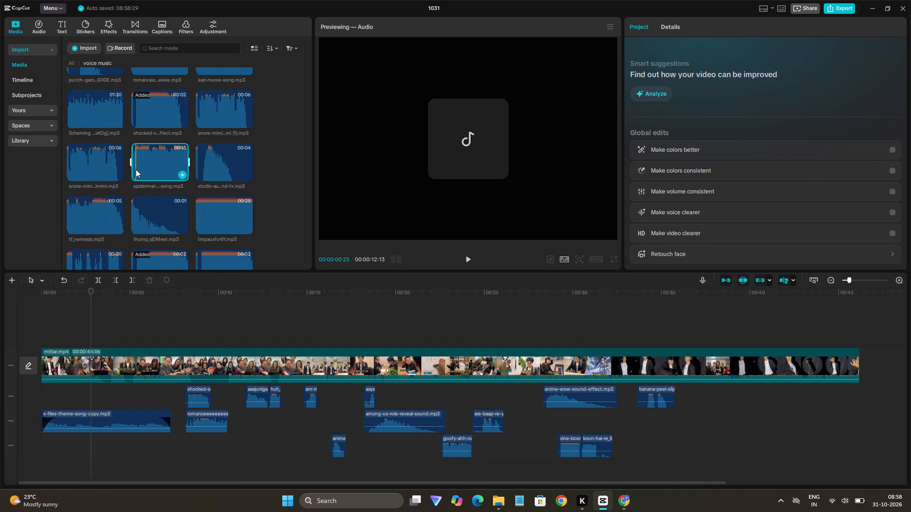
{"action": "left_click", "coordinate": [200, 163]}
{"action": "key", "text": "space"}
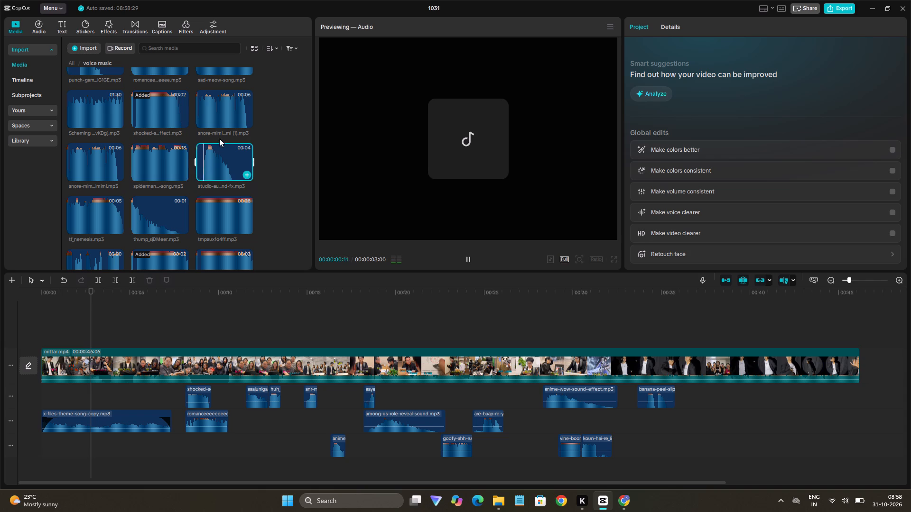
{"action": "scroll", "coordinate": [219, 140], "scroll_direction": "up", "scroll_amount": 2}
{"action": "left_click_drag", "start_coordinate": [221, 243], "coordinate": [525, 377]}
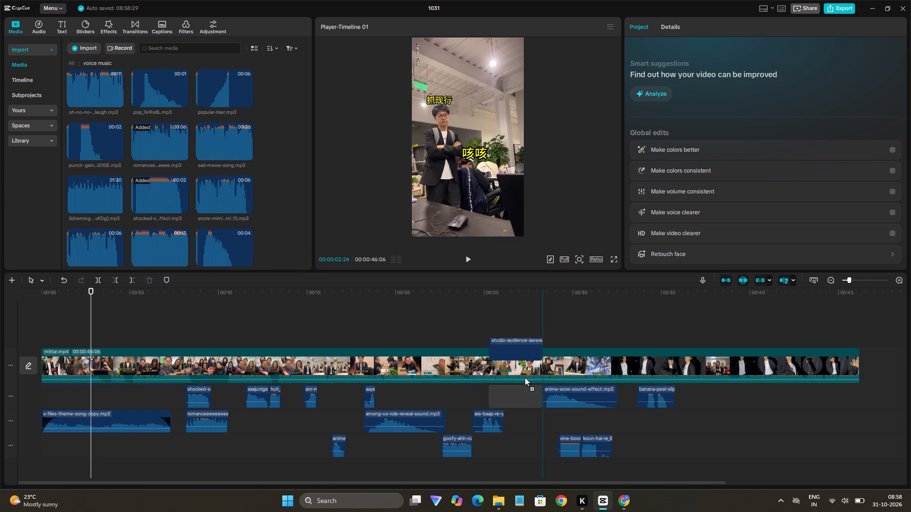
{"action": "left_click_drag", "start_coordinate": [525, 377], "coordinate": [595, 423]}
Audition the snore-mimimi (1), sad-meow-song, punch, pop and popular-riser sounds in the voice music folder for another effect.
{"action": "left_click", "coordinate": [200, 204]}
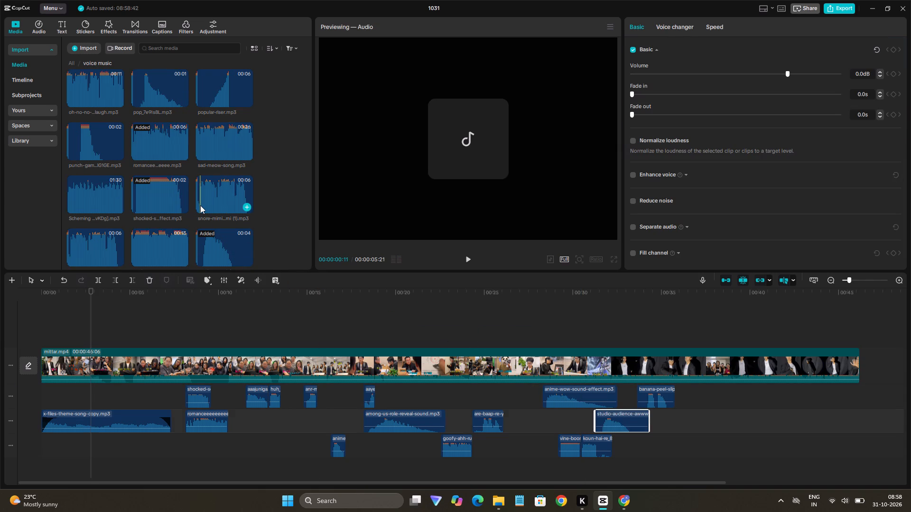
{"action": "key", "text": "space"}
{"action": "left_click", "coordinate": [206, 149]}
{"action": "key", "text": "space"}
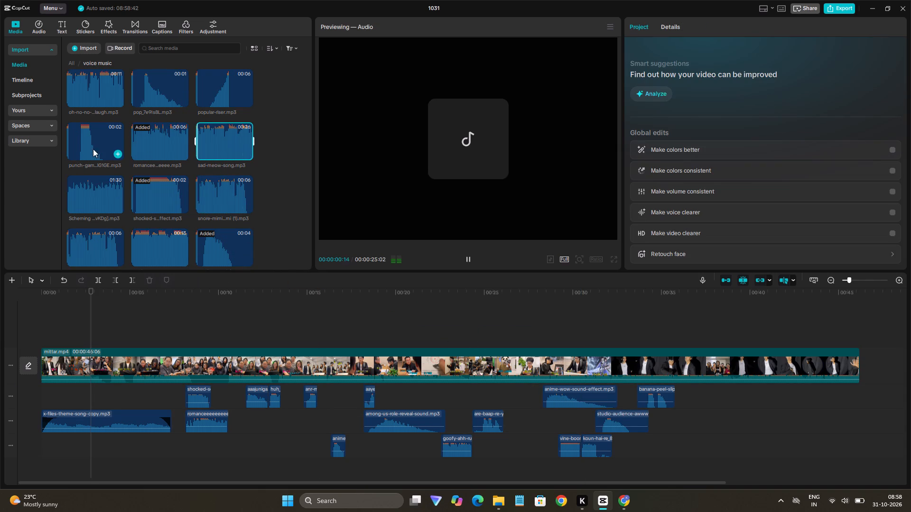
{"action": "left_click", "coordinate": [77, 147]}
{"action": "key", "text": "space"}
{"action": "scroll", "coordinate": [79, 149], "scroll_direction": "up", "scroll_amount": 1}
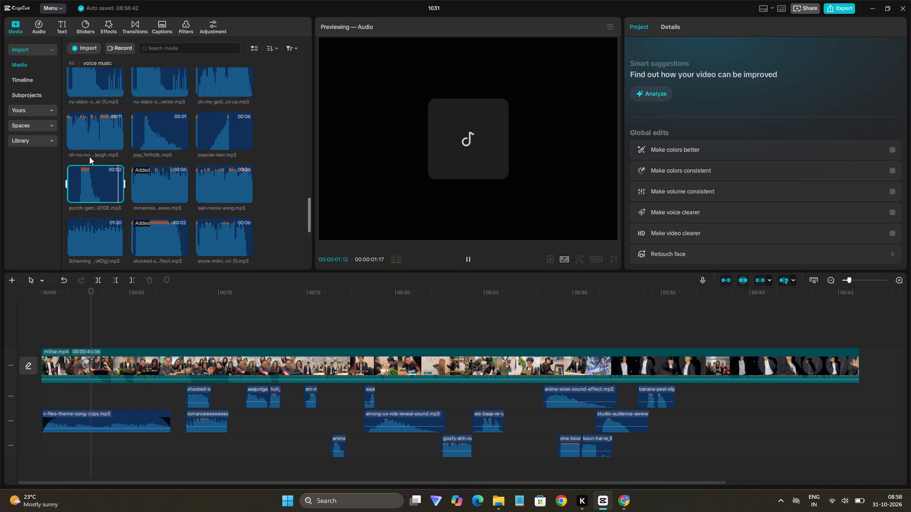
{"action": "key", "text": "space"}
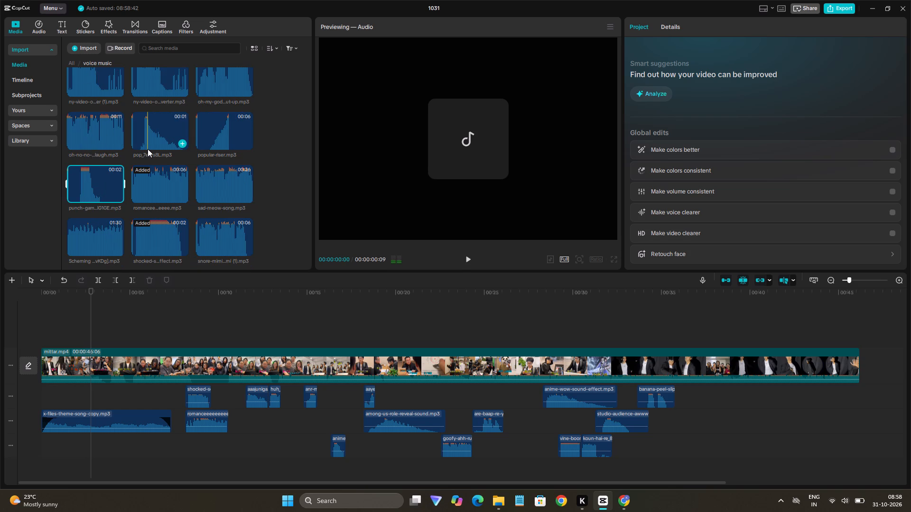
{"action": "left_click", "coordinate": [145, 143]}
{"action": "key", "text": "space"}
{"action": "key", "text": "space"}
{"action": "left_click", "coordinate": [205, 136]}
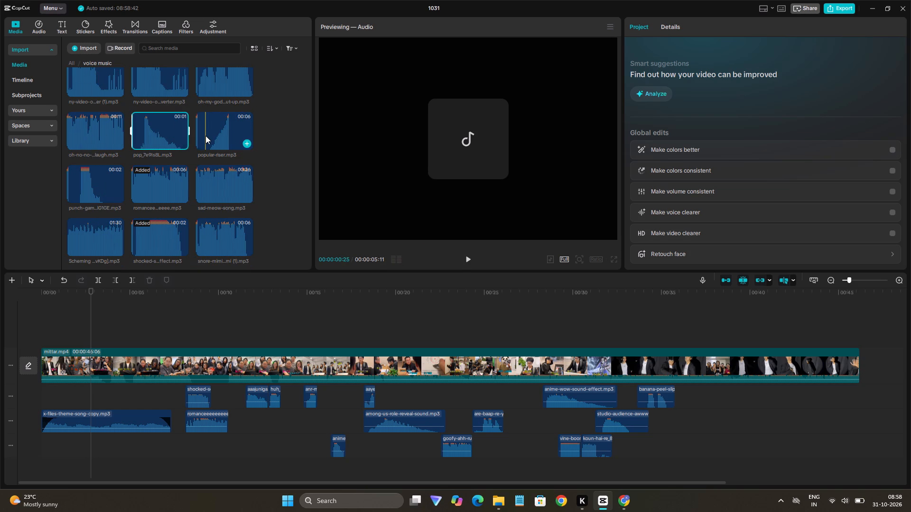
{"action": "key", "text": "space"}
Find the duck-toy-sound effect in the voice music folder and place it on the lowest audio track at about 20.5 seconds.
{"action": "scroll", "coordinate": [163, 153], "scroll_direction": "up", "scroll_amount": 7}
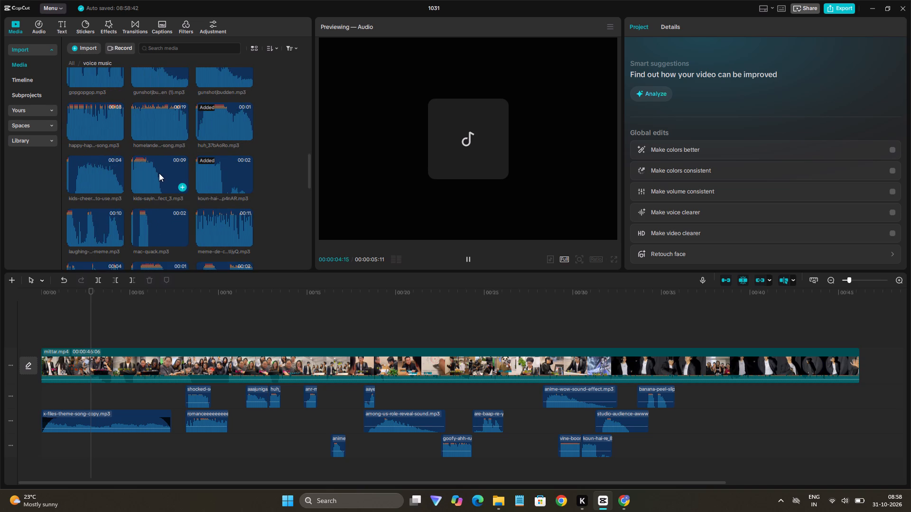
{"action": "scroll", "coordinate": [159, 173], "scroll_direction": "up", "scroll_amount": 12}
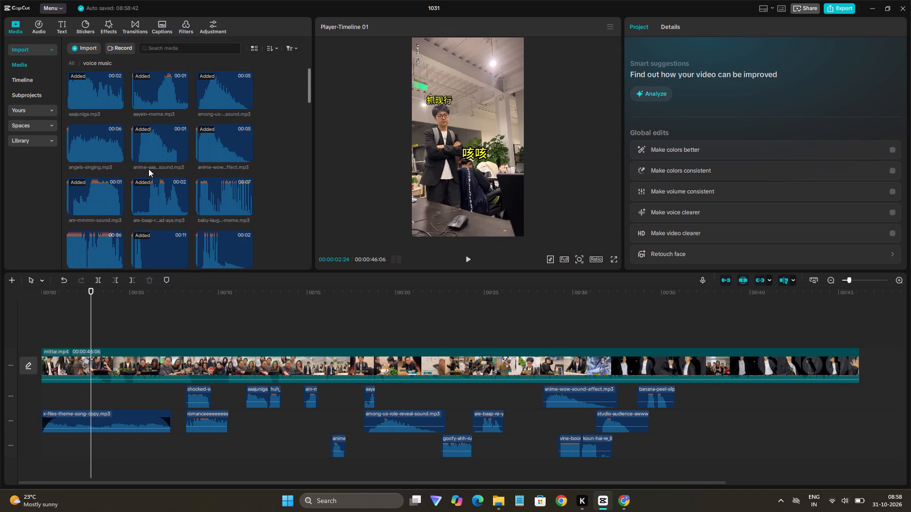
{"action": "scroll", "coordinate": [149, 169], "scroll_direction": "up", "scroll_amount": 3}
{"action": "scroll", "coordinate": [149, 169], "scroll_direction": "down", "scroll_amount": 1}
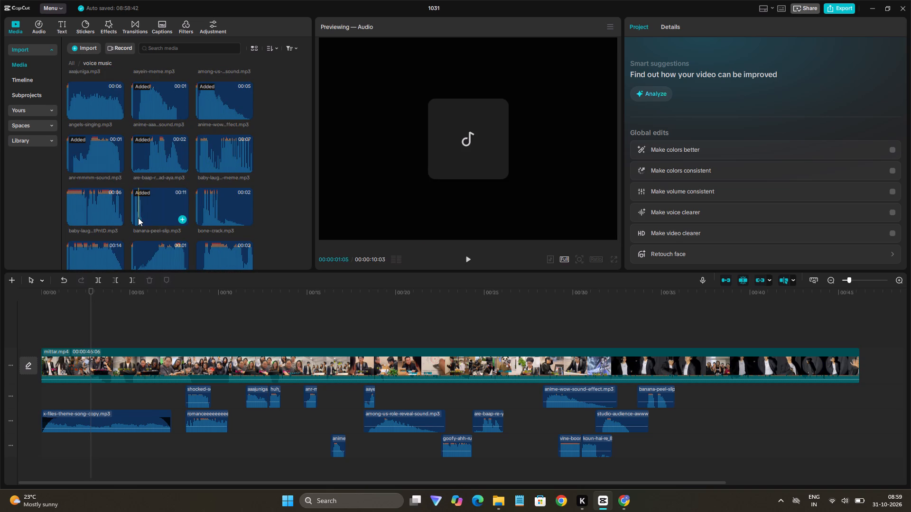
{"action": "scroll", "coordinate": [138, 218], "scroll_direction": "down", "scroll_amount": 2}
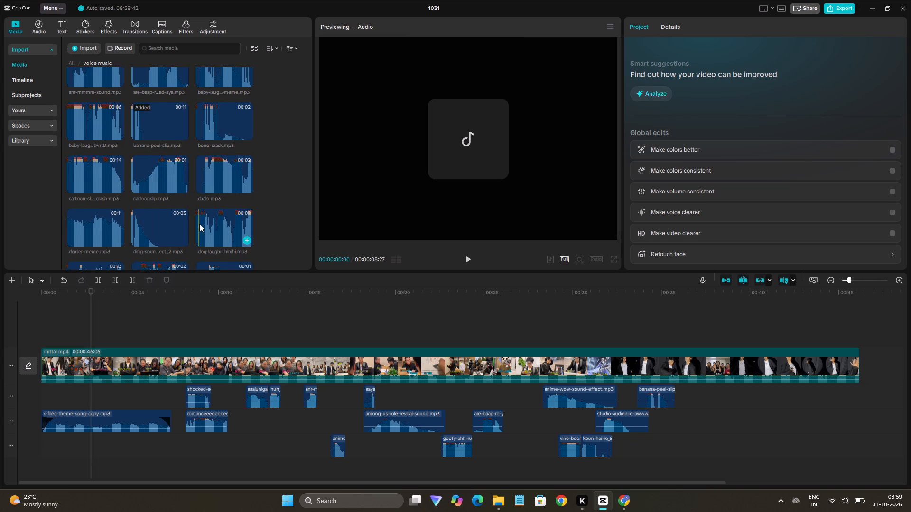
{"action": "scroll", "coordinate": [201, 222], "scroll_direction": "down", "scroll_amount": 1}
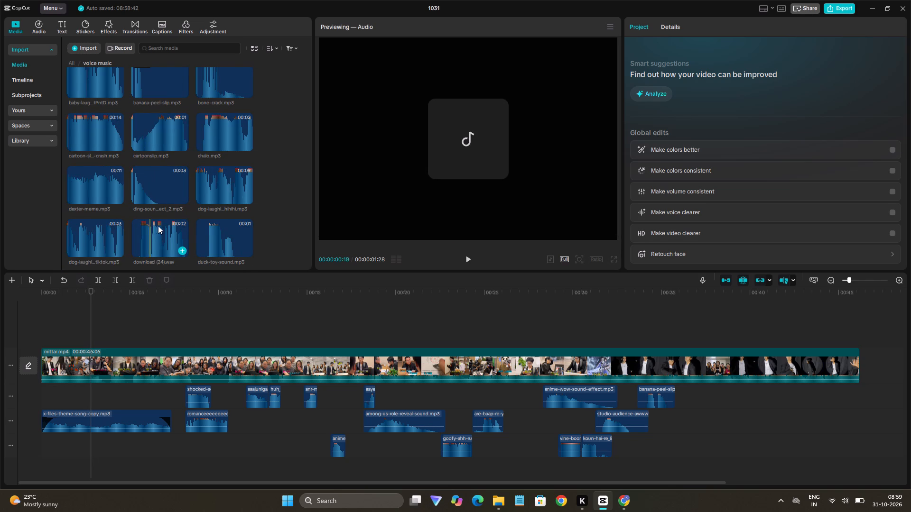
{"action": "left_click_drag", "start_coordinate": [218, 232], "coordinate": [359, 412]}
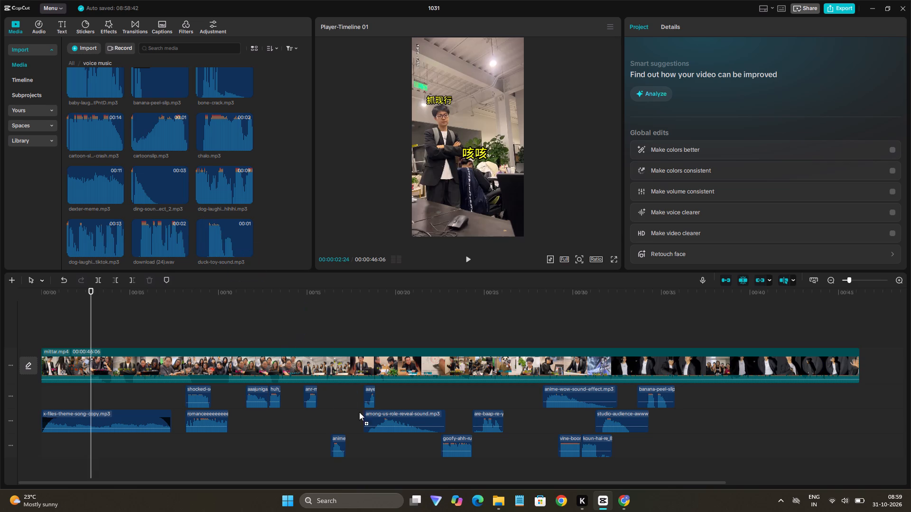
{"action": "left_click_drag", "start_coordinate": [359, 412], "coordinate": [405, 455]}
Find the mac-quack effect in the voice music folder and place it on the lowest audio track at about 25 seconds.
{"action": "scroll", "coordinate": [217, 225], "scroll_direction": "down", "scroll_amount": 1}
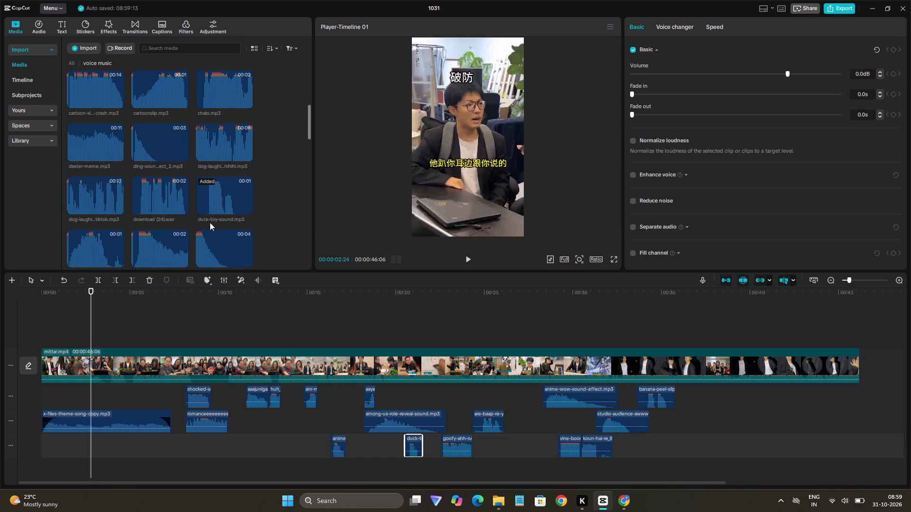
{"action": "scroll", "coordinate": [143, 203], "scroll_direction": "down", "scroll_amount": 1}
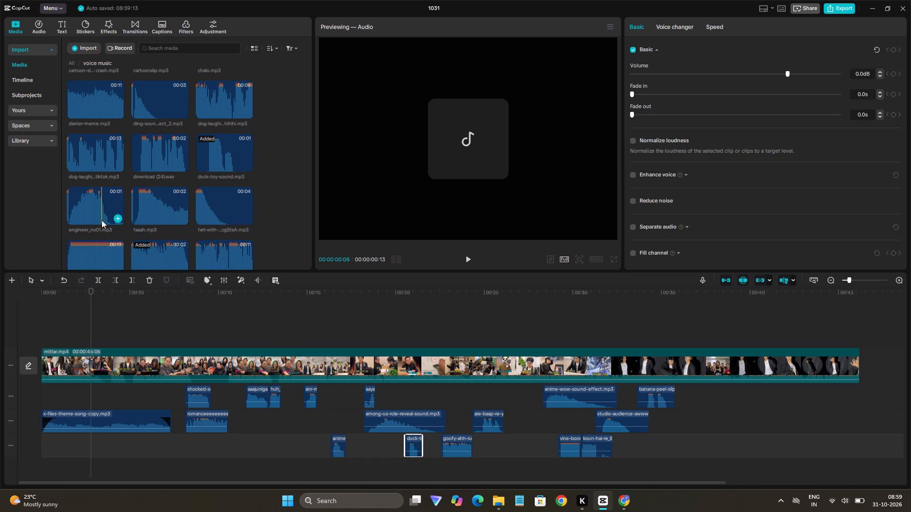
{"action": "scroll", "coordinate": [102, 220], "scroll_direction": "down", "scroll_amount": 1}
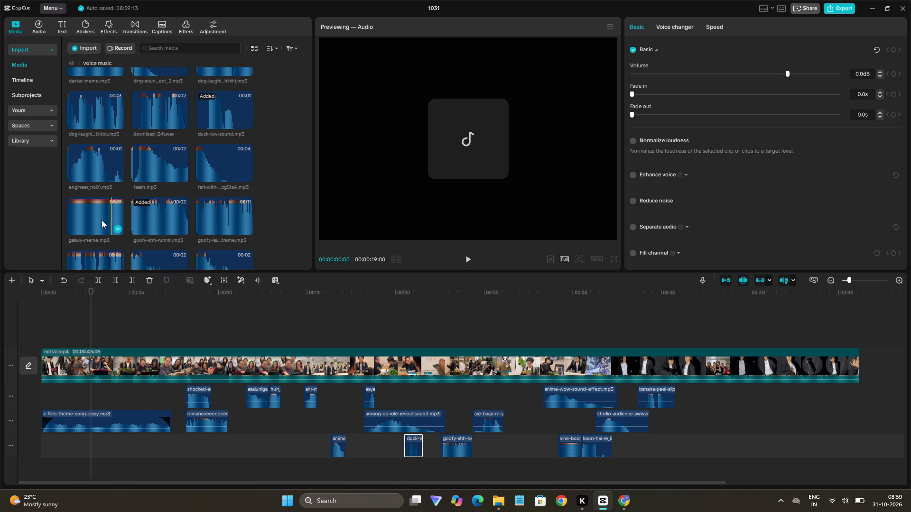
{"action": "scroll", "coordinate": [102, 220], "scroll_direction": "down", "scroll_amount": 2}
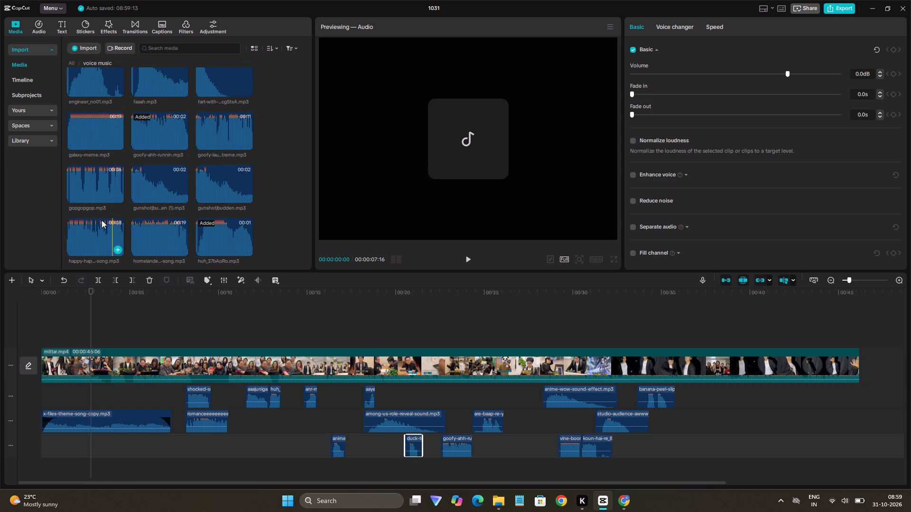
{"action": "scroll", "coordinate": [102, 220], "scroll_direction": "down", "scroll_amount": 1}
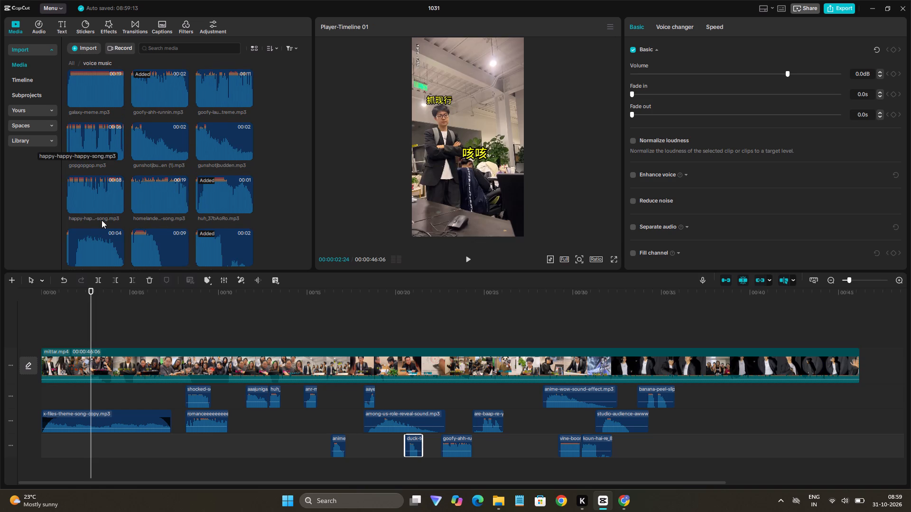
{"action": "scroll", "coordinate": [84, 206], "scroll_direction": "down", "scroll_amount": 1}
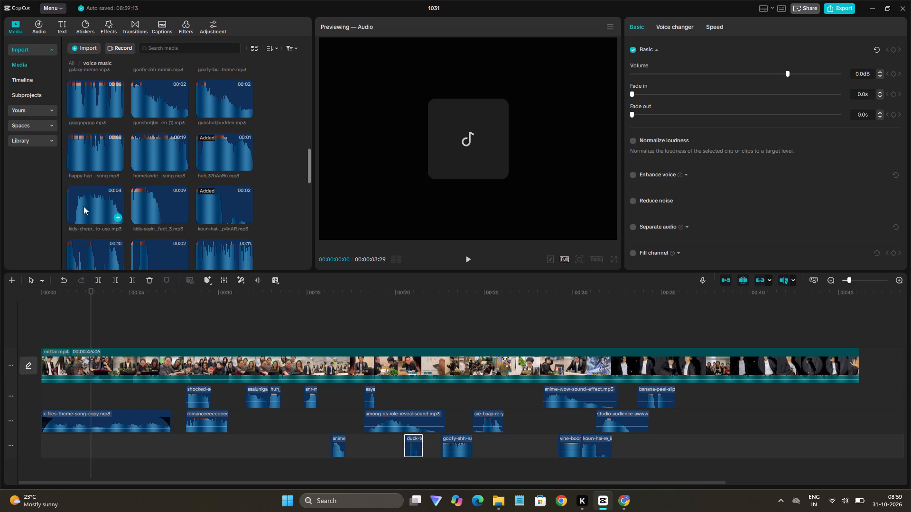
{"action": "scroll", "coordinate": [214, 215], "scroll_direction": "down", "scroll_amount": 1}
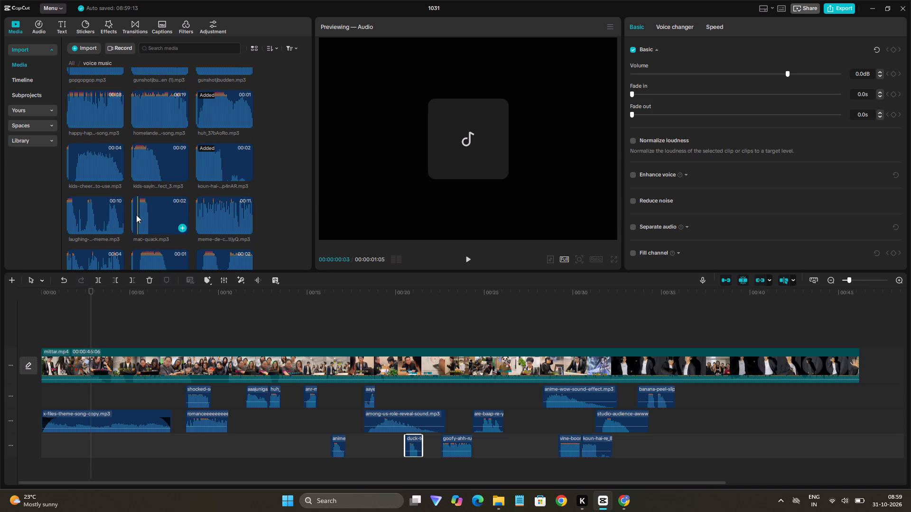
{"action": "left_click_drag", "start_coordinate": [136, 213], "coordinate": [391, 462]}
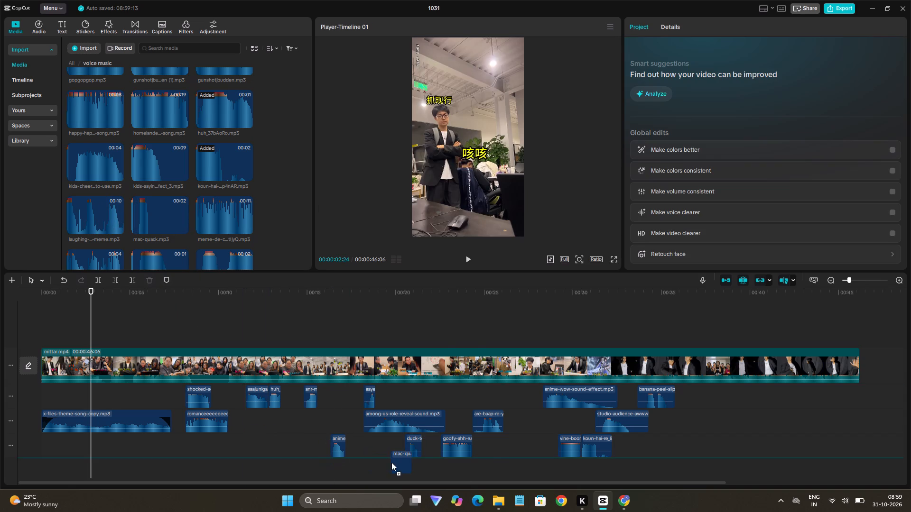
{"action": "left_click_drag", "start_coordinate": [391, 462], "coordinate": [483, 452]}
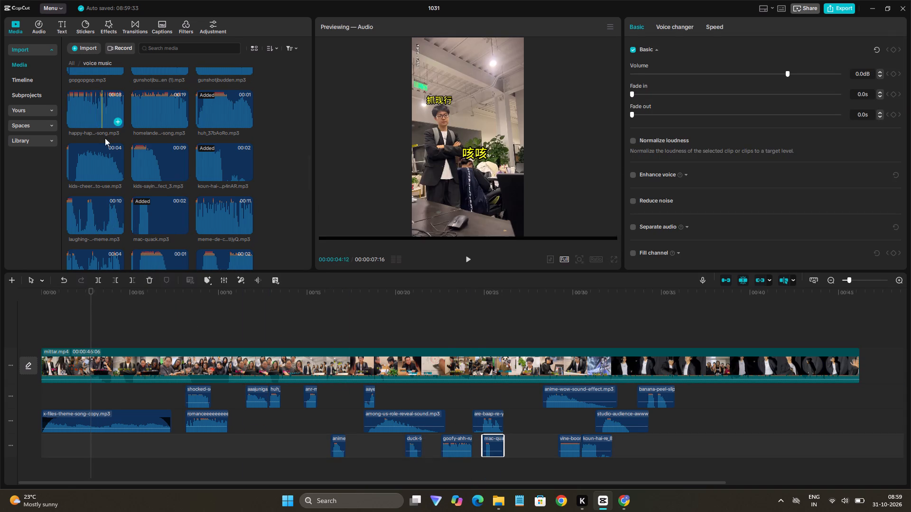
Audition the money-soundfx, movie_1 and both ny-video converter sounds in the voice music folder for another effect.
{"action": "scroll", "coordinate": [105, 138], "scroll_direction": "down", "scroll_amount": 1}
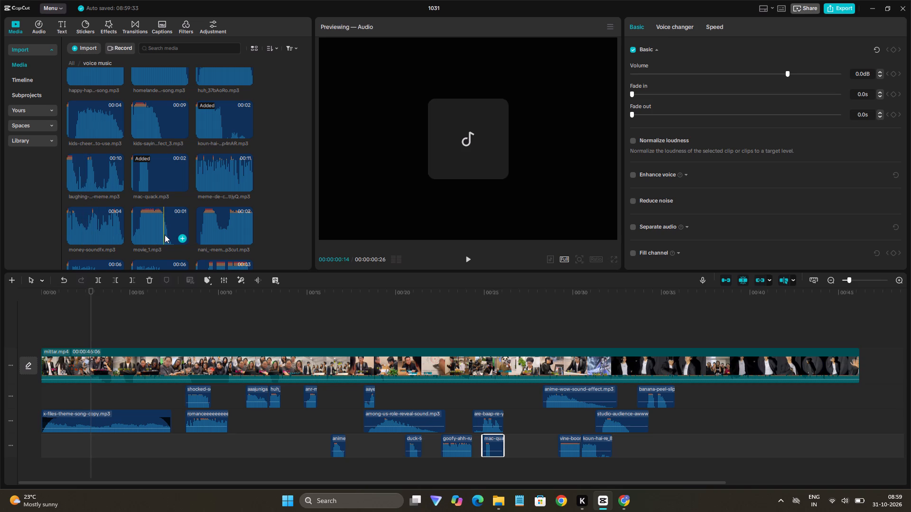
{"action": "scroll", "coordinate": [166, 217], "scroll_direction": "down", "scroll_amount": 2}
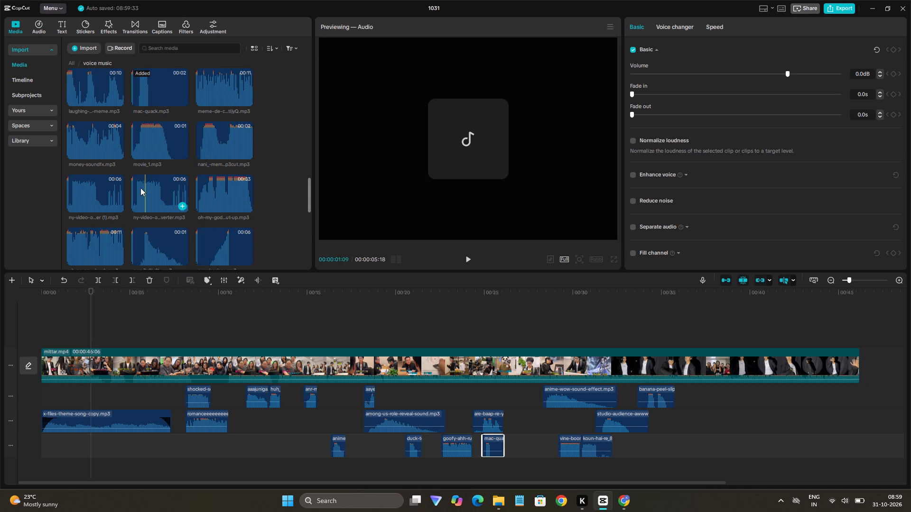
{"action": "scroll", "coordinate": [95, 184], "scroll_direction": "down", "scroll_amount": 1}
{"action": "scroll", "coordinate": [127, 167], "scroll_direction": "up", "scroll_amount": 2}
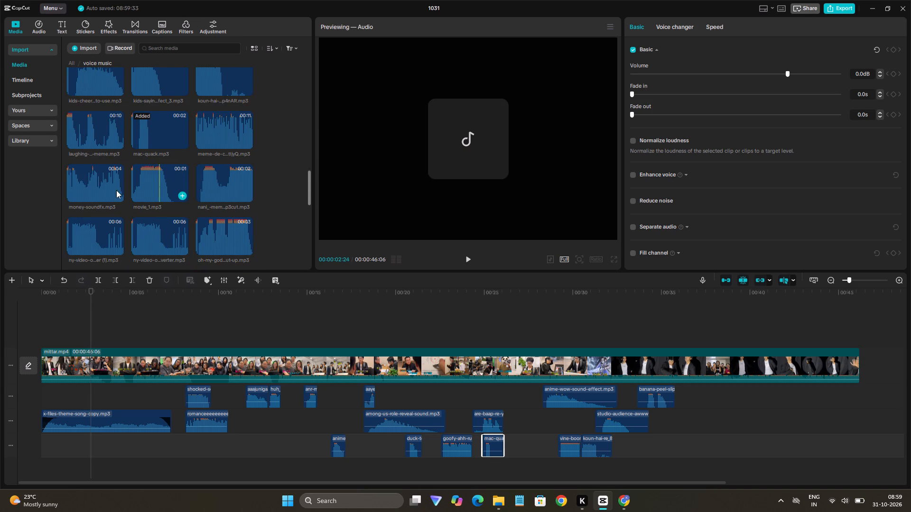
{"action": "left_click", "coordinate": [110, 191]}
{"action": "left_click", "coordinate": [144, 199]}
{"action": "key", "text": "space"}
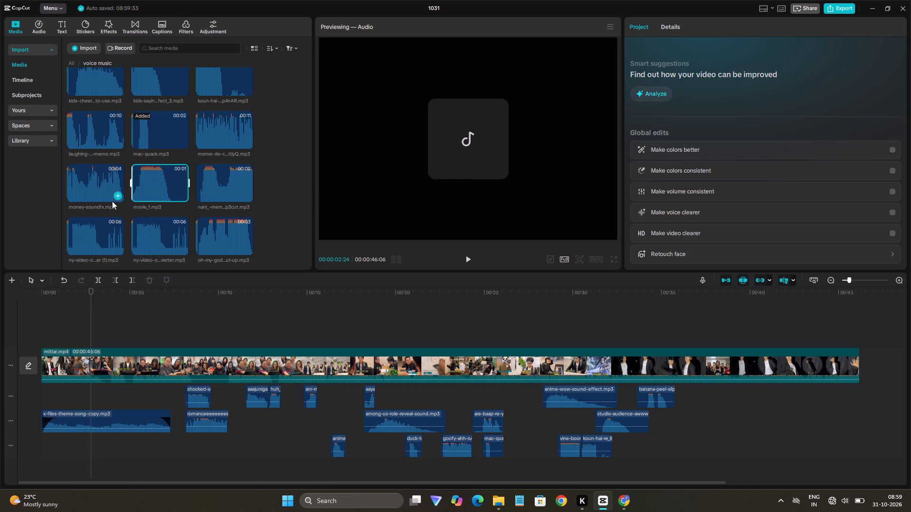
{"action": "left_click", "coordinate": [80, 229]}
{"action": "key", "text": "space"}
{"action": "left_click", "coordinate": [143, 242]}
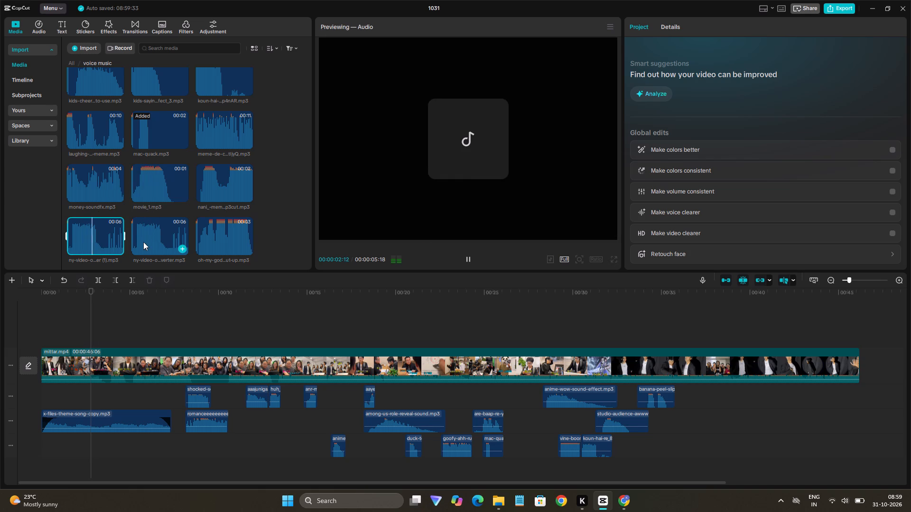
{"action": "key", "text": "space"}
Audition the popular-riser, oh-no-no laugh and punch sounds in the voice music folder.
{"action": "scroll", "coordinate": [184, 219], "scroll_direction": "down", "scroll_amount": 2}
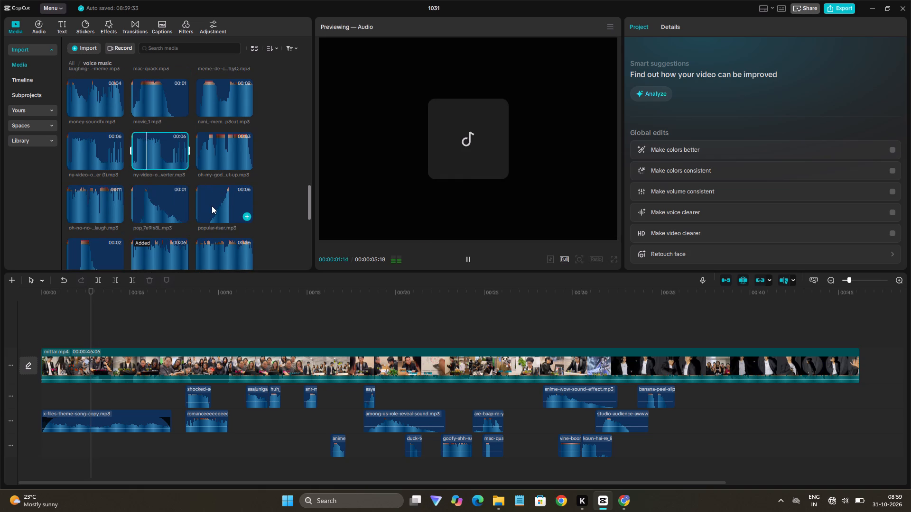
{"action": "left_click", "coordinate": [212, 206]}
{"action": "key", "text": "space"}
{"action": "left_click", "coordinate": [77, 210]}
{"action": "key", "text": "space"}
{"action": "key", "text": "space"}
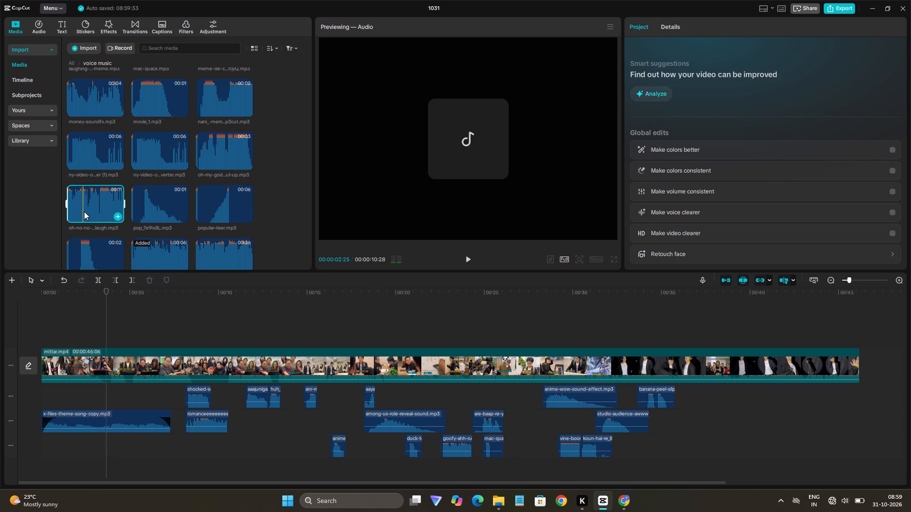
{"action": "left_click", "coordinate": [83, 247]}
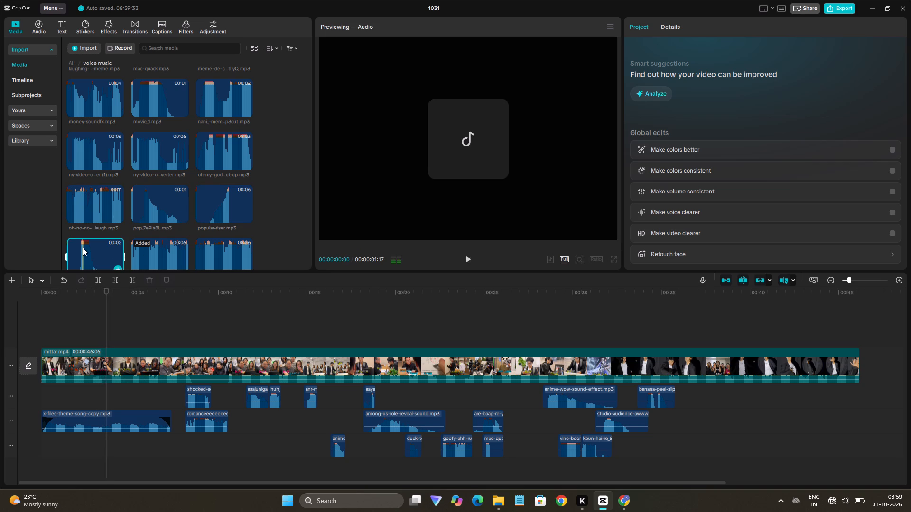
{"action": "key", "text": "space"}
Audition the shocked sound effect, the Scheming track and both snore-mimimi sounds in the voice music folder.
{"action": "scroll", "coordinate": [155, 245], "scroll_direction": "down", "scroll_amount": 1}
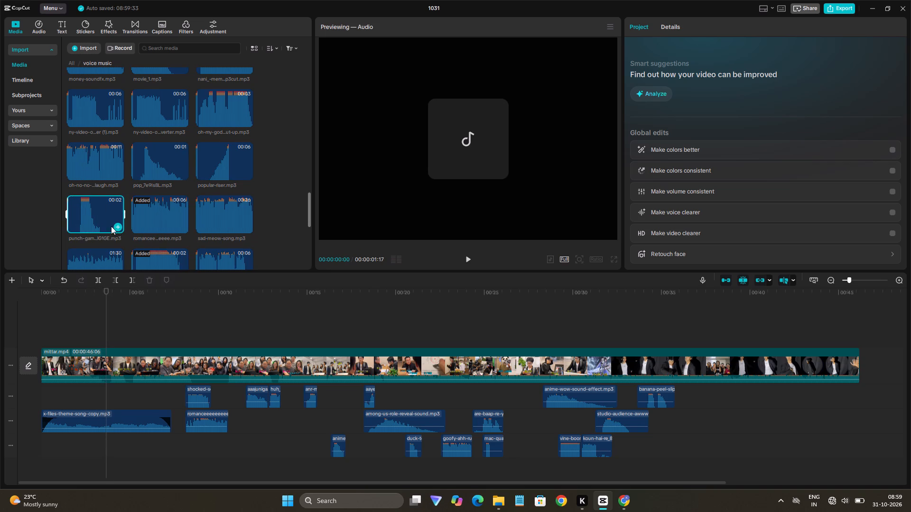
{"action": "scroll", "coordinate": [160, 214], "scroll_direction": "down", "scroll_amount": 2}
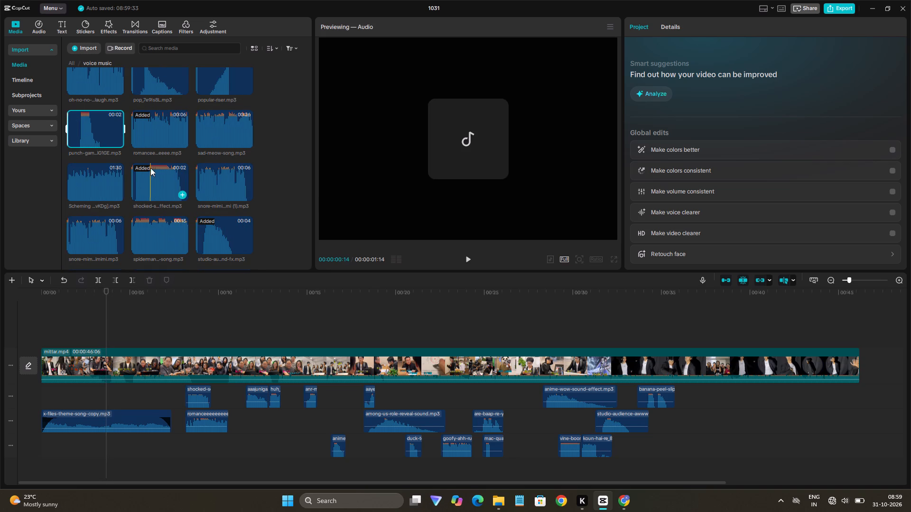
{"action": "left_click", "coordinate": [139, 185]}
{"action": "key", "text": "space"}
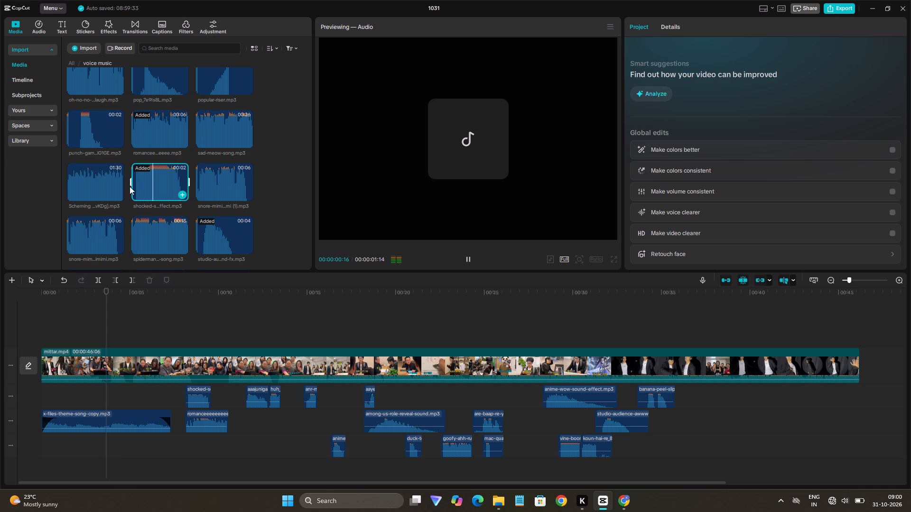
{"action": "left_click", "coordinate": [84, 186]}
{"action": "key", "text": "space"}
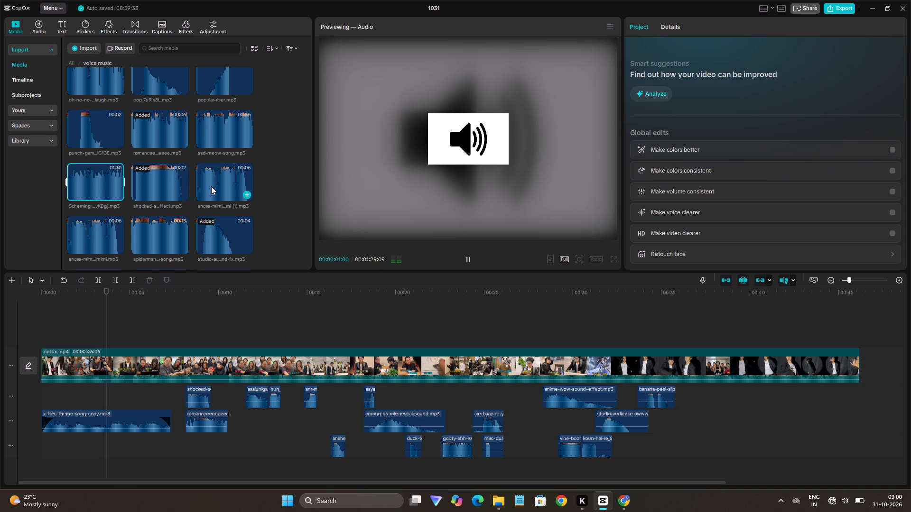
{"action": "left_click", "coordinate": [211, 186]}
{"action": "key", "text": "space"}
{"action": "scroll", "coordinate": [147, 230], "scroll_direction": "down", "scroll_amount": 1}
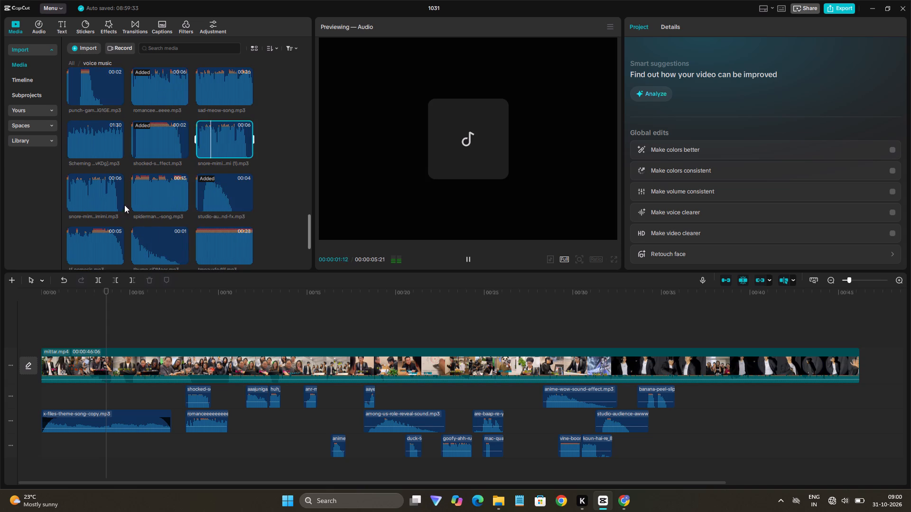
{"action": "left_click", "coordinate": [82, 195]}
{"action": "key", "text": "space"}
Audition the tf_nemesis, tmpauxfo4ff, unused vine-boom and what-oh sounds in the voice music folder.
{"action": "scroll", "coordinate": [112, 210], "scroll_direction": "down", "scroll_amount": 1}
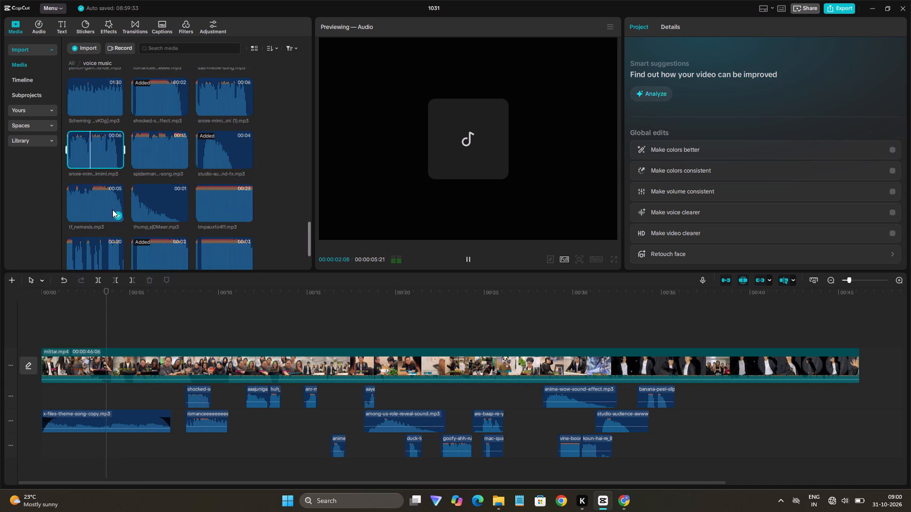
{"action": "scroll", "coordinate": [113, 210], "scroll_direction": "down", "scroll_amount": 2}
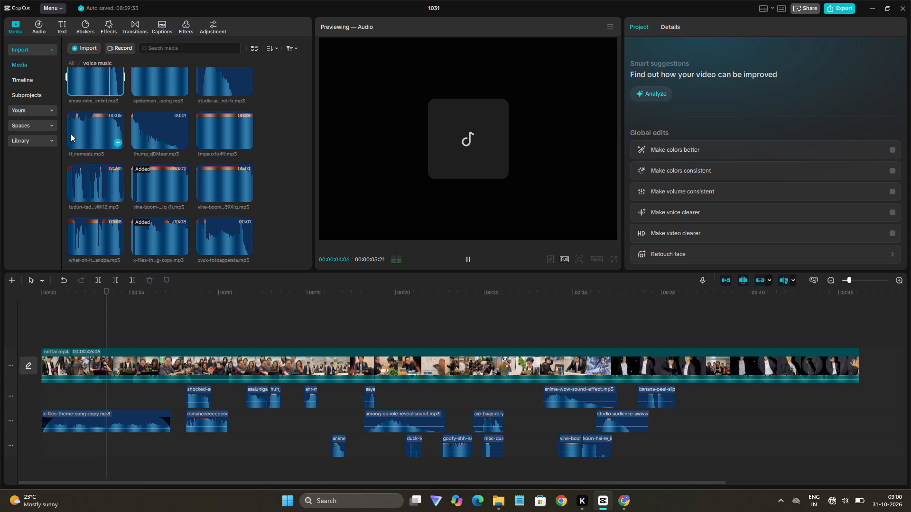
{"action": "left_click", "coordinate": [72, 134]}
{"action": "key", "text": "space"}
{"action": "left_click", "coordinate": [212, 129]}
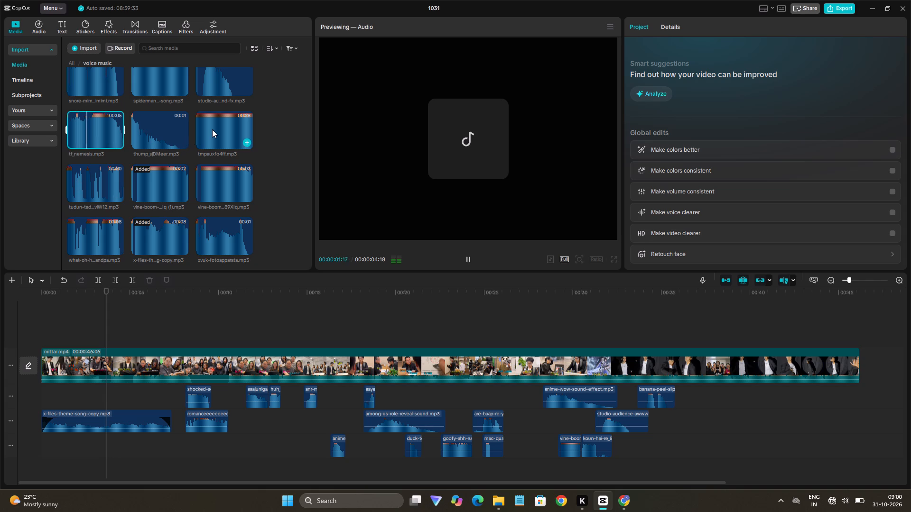
{"action": "key", "text": "space"}
{"action": "left_click", "coordinate": [207, 186]}
{"action": "key", "text": "space"}
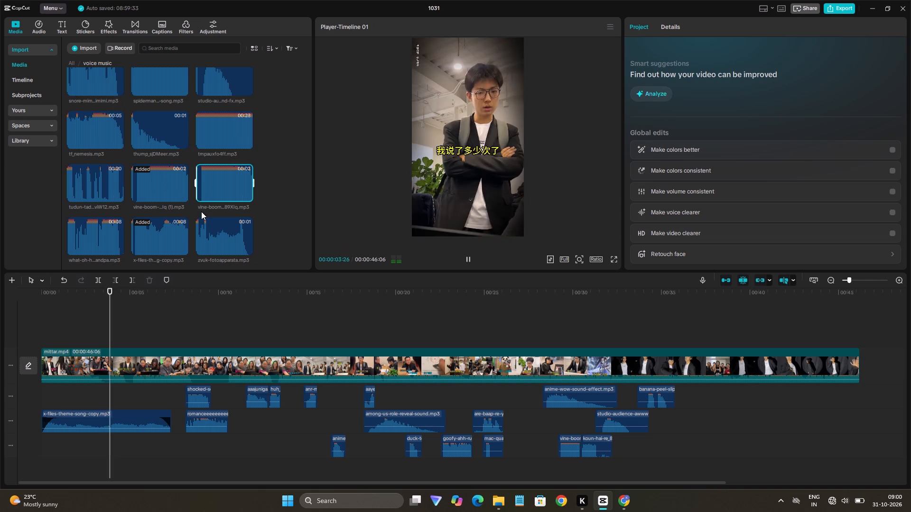
{"action": "left_click", "coordinate": [98, 229]}
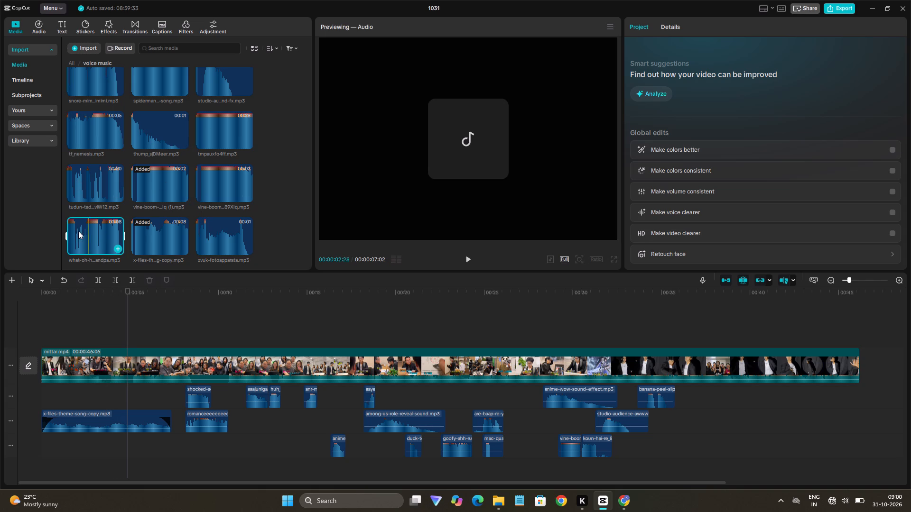
{"action": "key", "text": "space"}
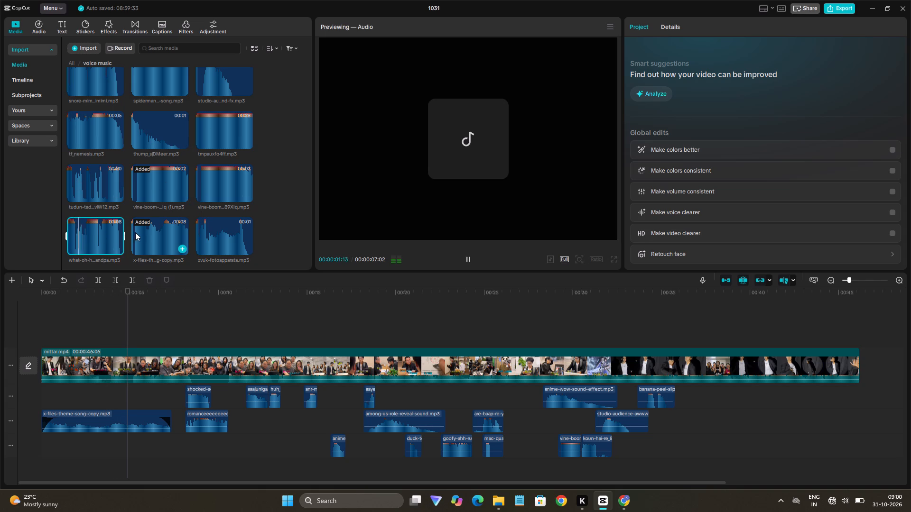
Audition the x-files theme, zvuk-fotoapparata and tudun sounds, and replay tf_nemesis.
{"action": "left_click", "coordinate": [137, 232]}
{"action": "key", "text": "space"}
{"action": "scroll", "coordinate": [184, 236], "scroll_direction": "down", "scroll_amount": 1}
{"action": "left_click", "coordinate": [214, 229]}
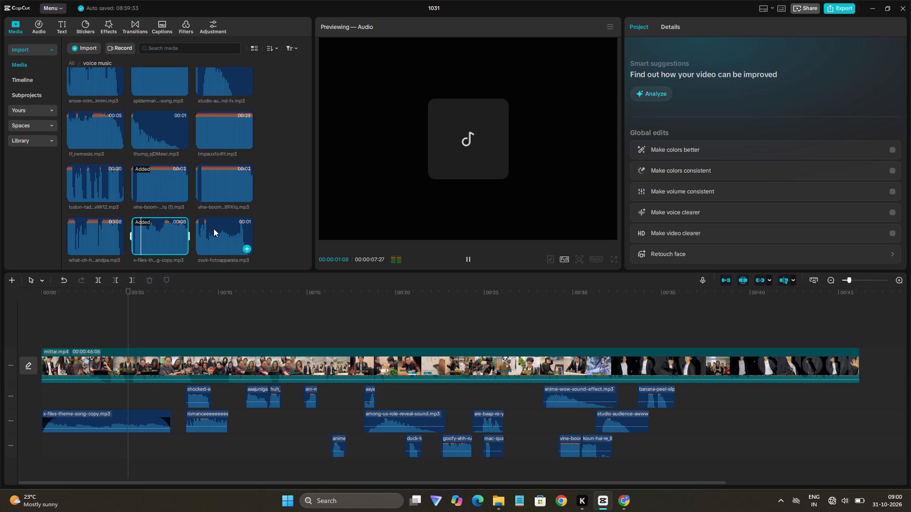
{"action": "key", "text": "space"}
{"action": "left_click", "coordinate": [75, 180]}
{"action": "key", "text": "space"}
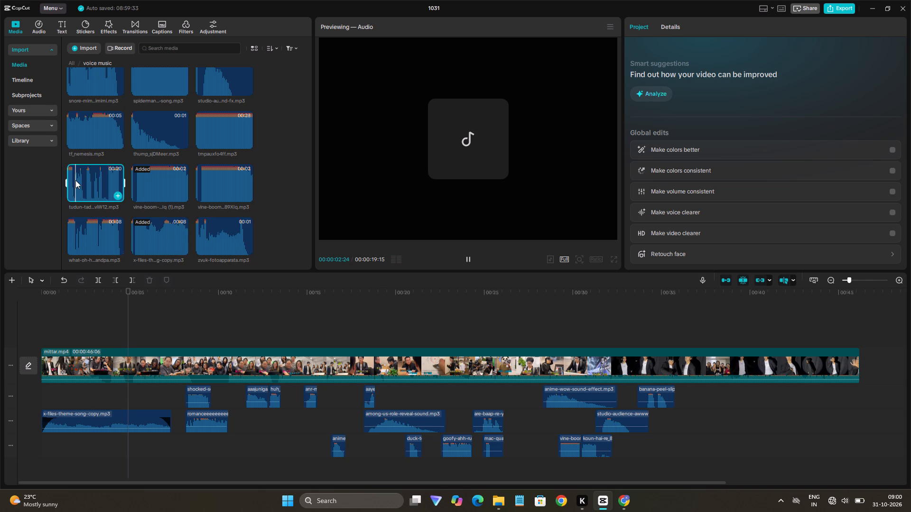
{"action": "left_click", "coordinate": [82, 145]}
{"action": "key", "text": "space"}
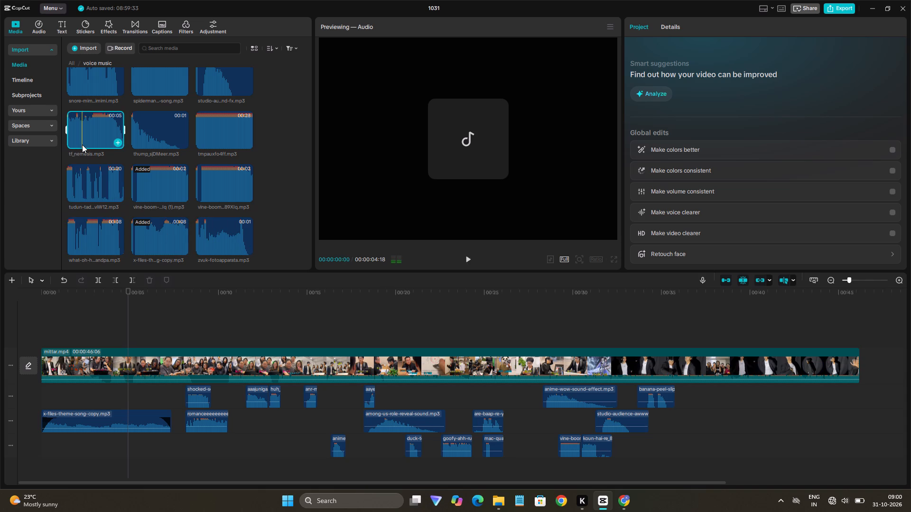
Close the 1031 project window.
{"action": "left_click", "coordinate": [902, 13]}
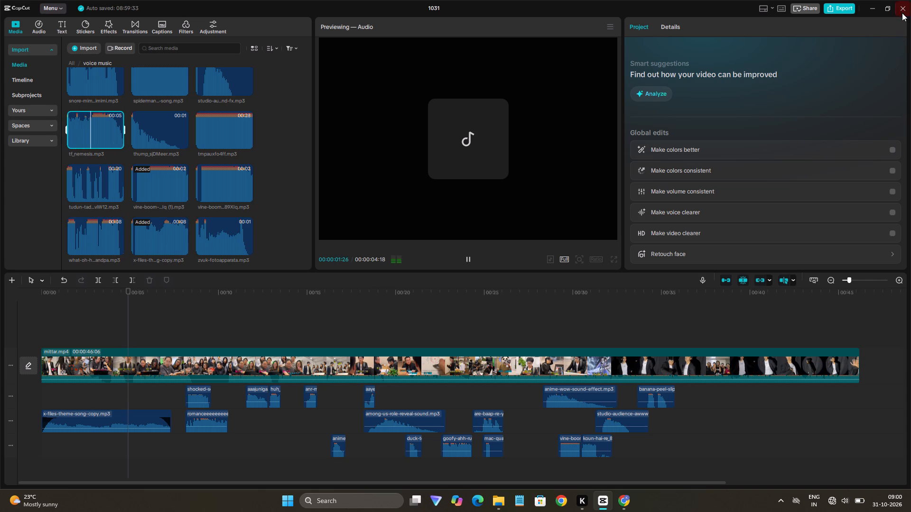
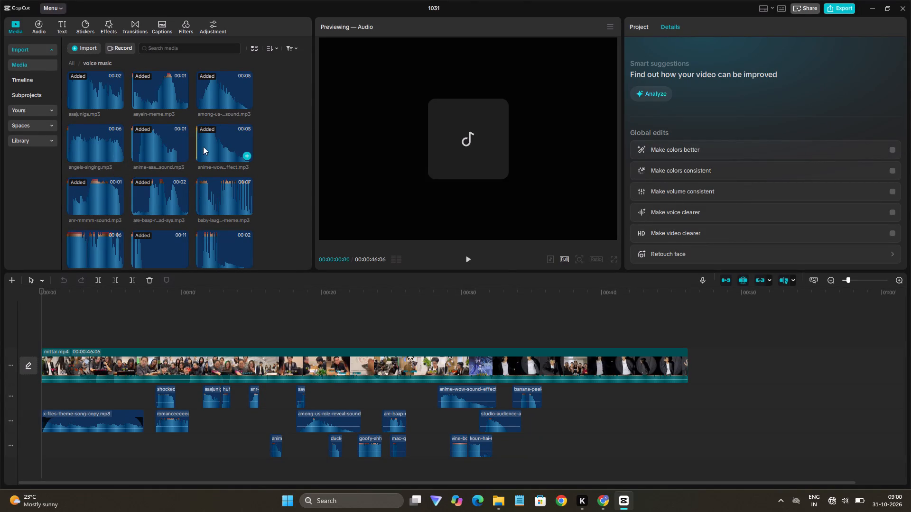
Audition the anime-wow sound effect, and play the timeline from about 12 s and again from about 11 s.
{"action": "left_click", "coordinate": [207, 146]}
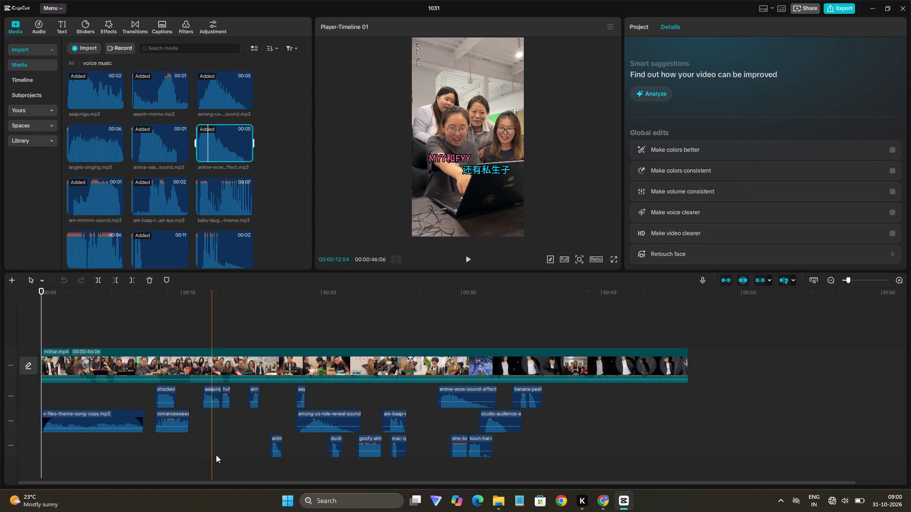
{"action": "left_click", "coordinate": [218, 444]}
{"action": "key", "text": "space"}
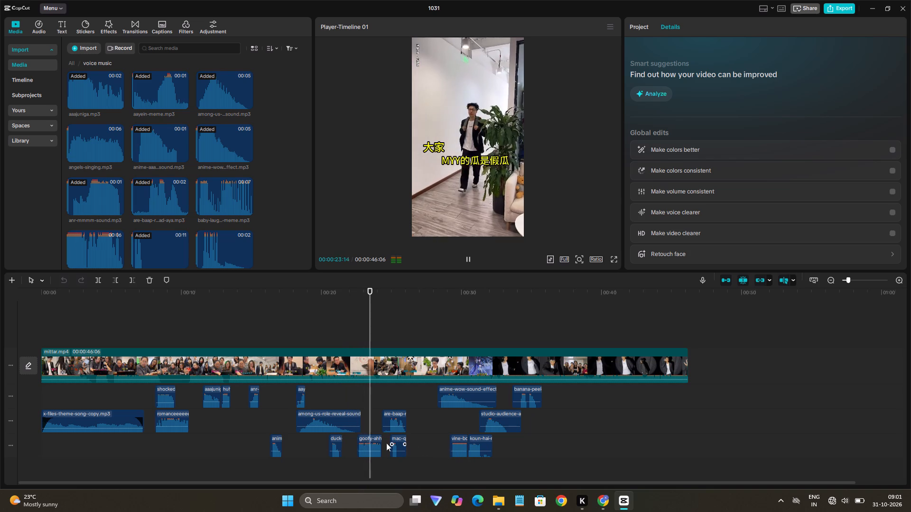
{"action": "left_click", "coordinate": [194, 386]}
{"action": "key", "text": "space"}
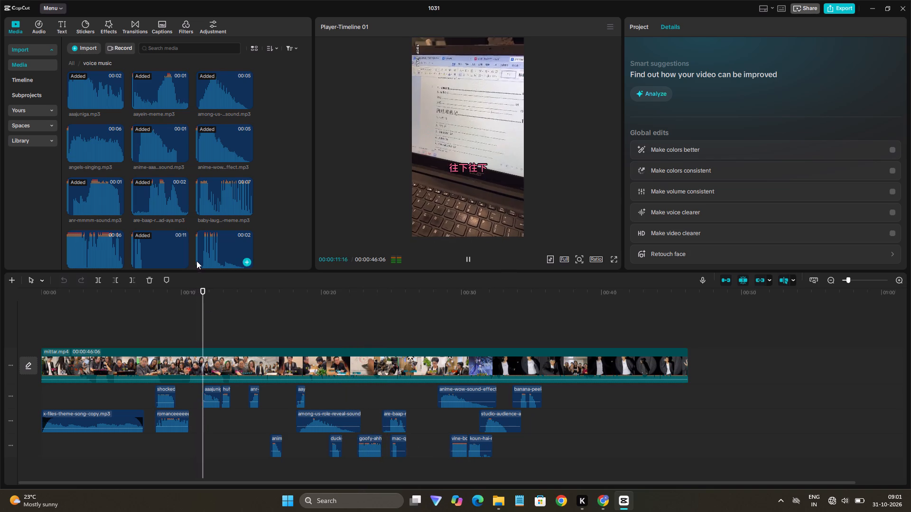
Add the anime-wow sound effect to the second audio track at about 36 s, after the studio-audience clip.
{"action": "left_click", "coordinate": [214, 143]}
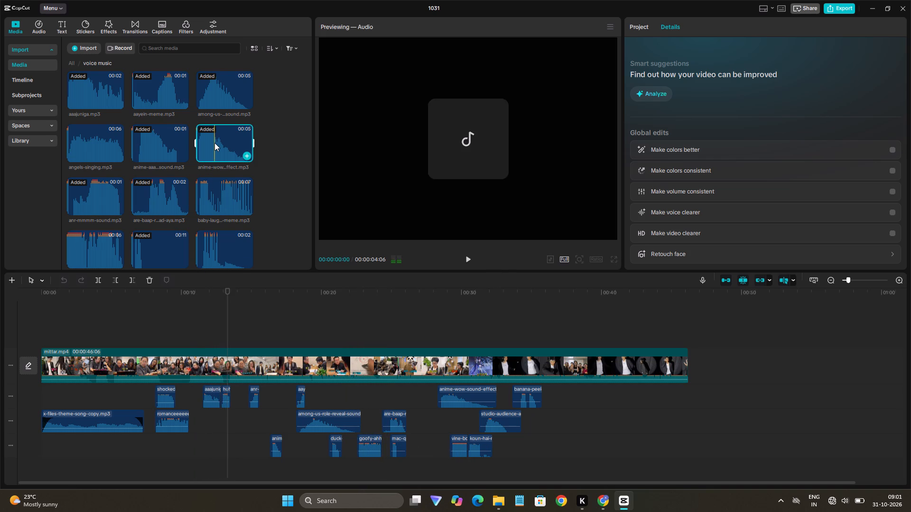
{"action": "left_click_drag", "start_coordinate": [214, 143], "coordinate": [542, 426]}
Review the scene from about 14 s and move the duck clip to about 16.4 s on the second audio track.
{"action": "key", "text": "space"}
{"action": "left_click", "coordinate": [237, 415]}
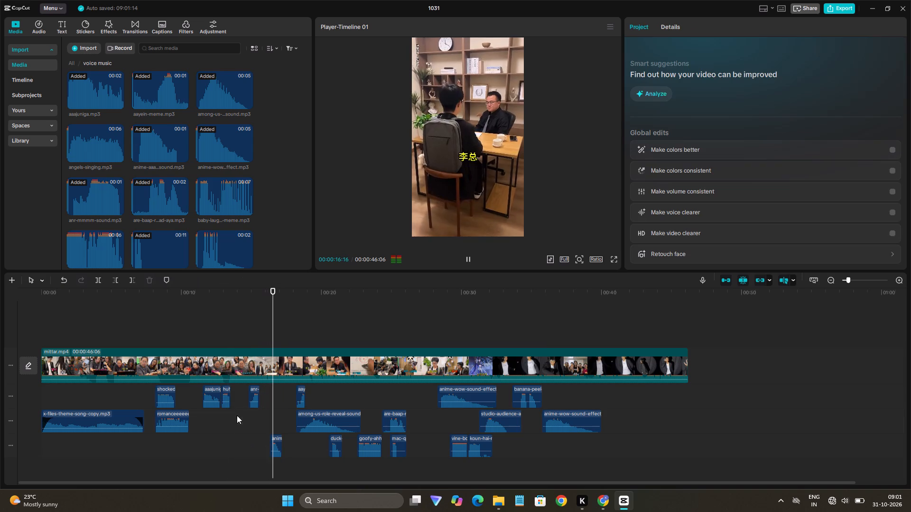
{"action": "key", "text": "space"}
{"action": "key", "text": "space"}
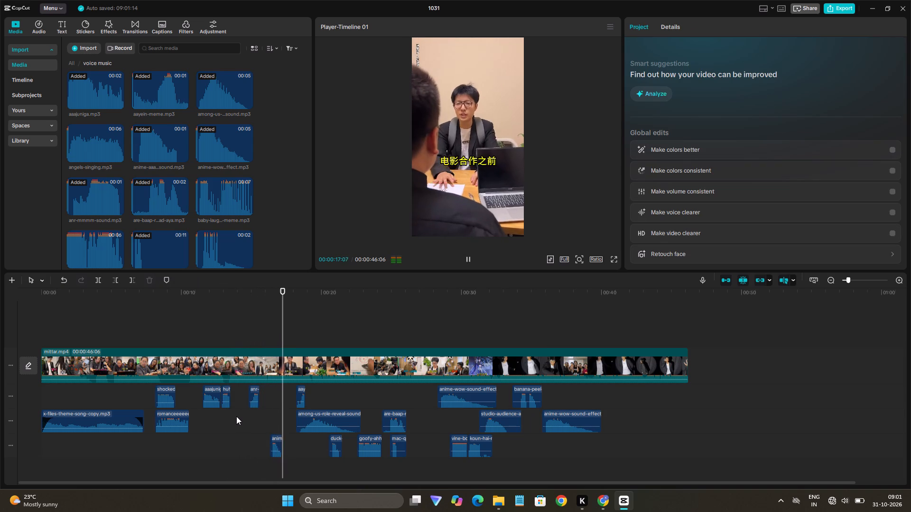
{"action": "key", "text": "space"}
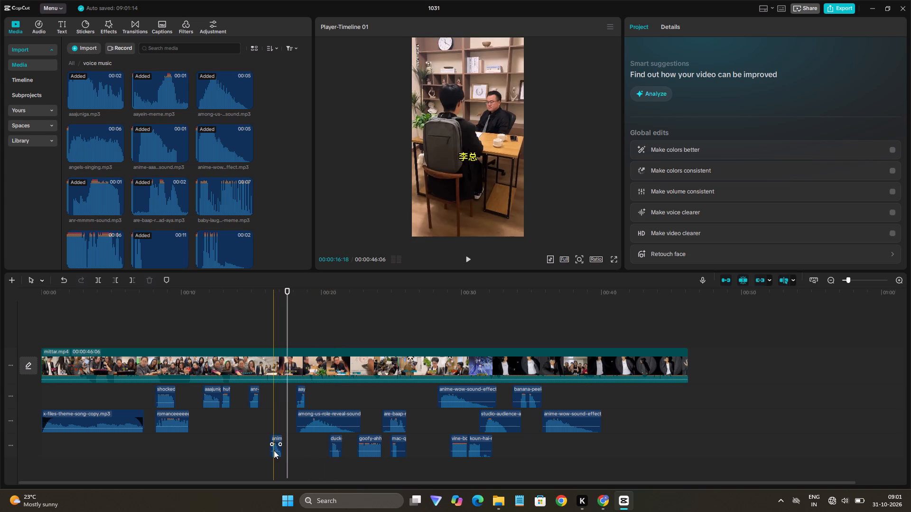
{"action": "left_click_drag", "start_coordinate": [334, 447], "coordinate": [277, 426]}
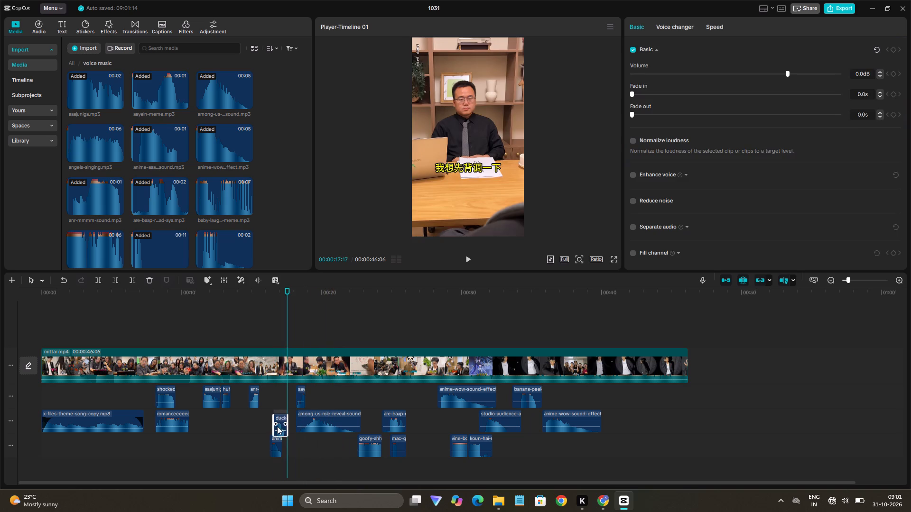
{"action": "left_click_drag", "start_coordinate": [277, 426], "coordinate": [273, 424]}
{"action": "left_click", "coordinate": [261, 435]}
{"action": "key", "text": "space"}
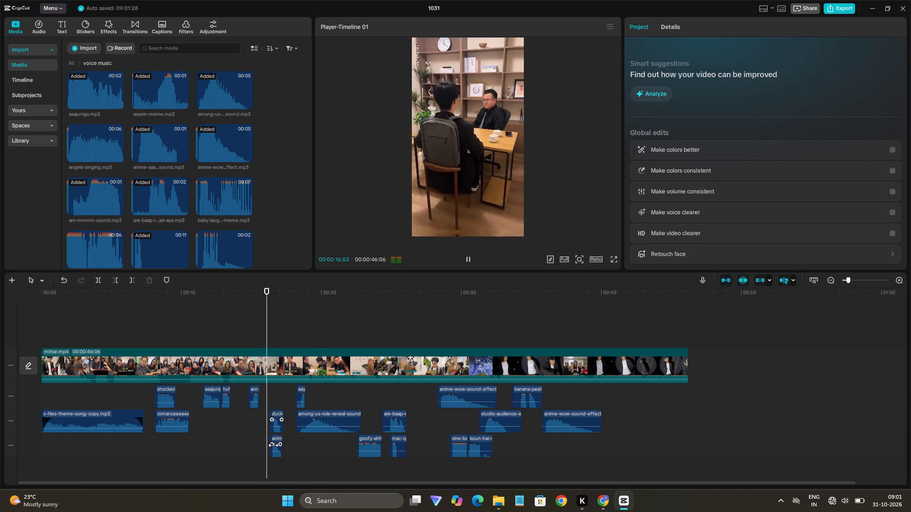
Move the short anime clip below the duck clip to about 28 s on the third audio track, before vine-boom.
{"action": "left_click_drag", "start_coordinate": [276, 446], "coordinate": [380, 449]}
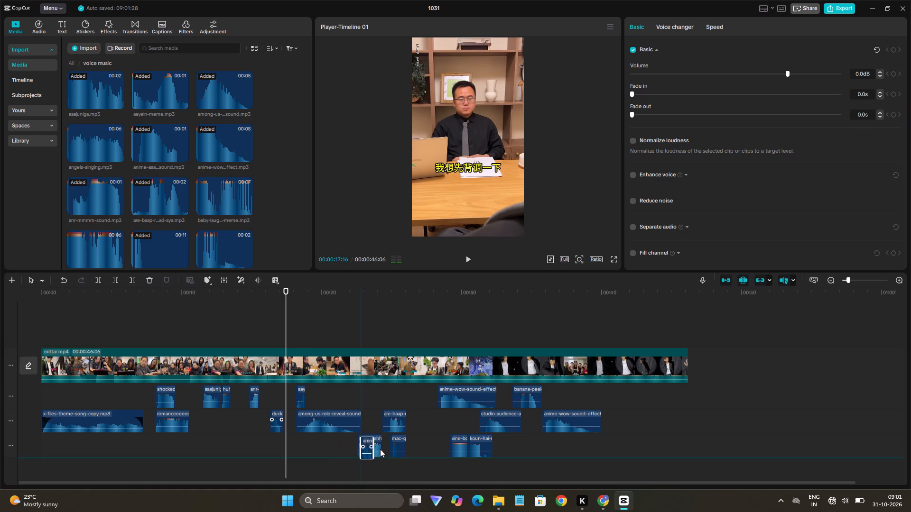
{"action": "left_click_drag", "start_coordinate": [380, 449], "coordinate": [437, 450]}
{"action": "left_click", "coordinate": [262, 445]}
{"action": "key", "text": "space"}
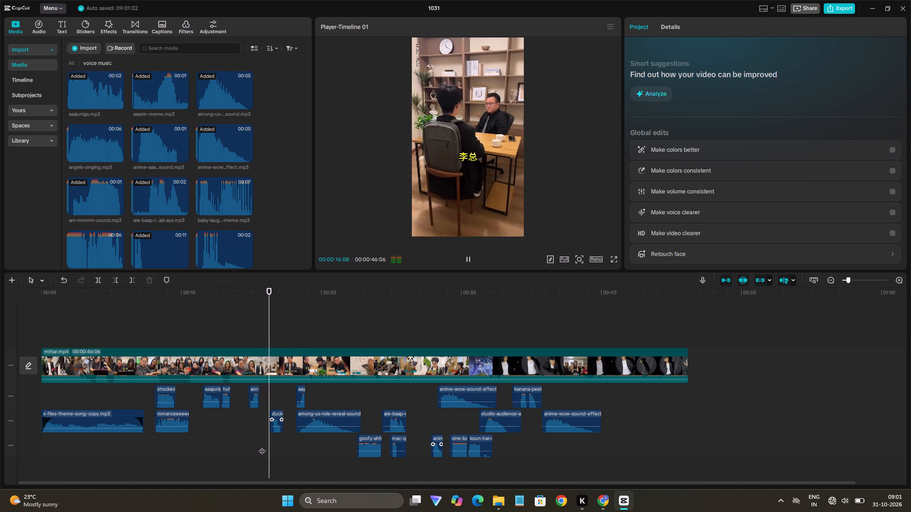
Shift the duck clip slightly earlier to about 16 s and play back that scene to check its timing.
{"action": "key", "text": "space"}
{"action": "left_click", "coordinate": [224, 420]}
{"action": "key", "text": "space"}
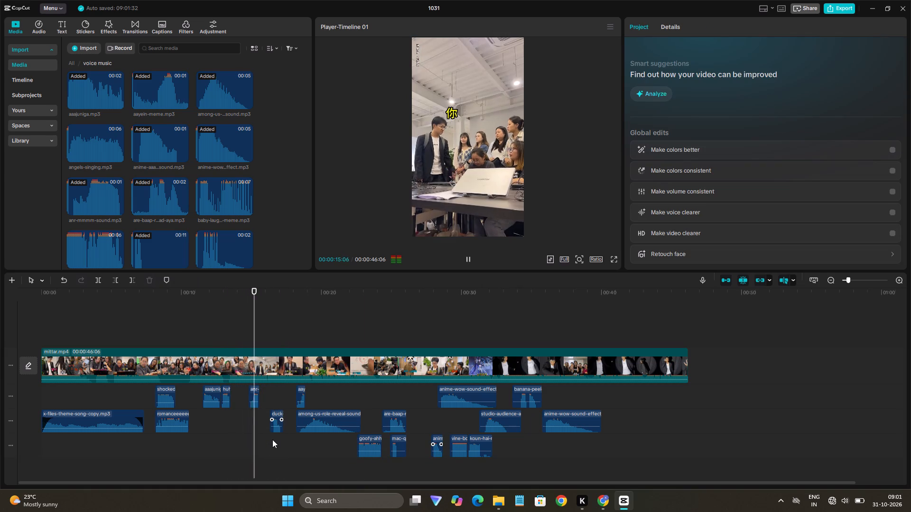
{"action": "key", "text": "space"}
{"action": "left_click_drag", "start_coordinate": [278, 425], "coordinate": [276, 425]}
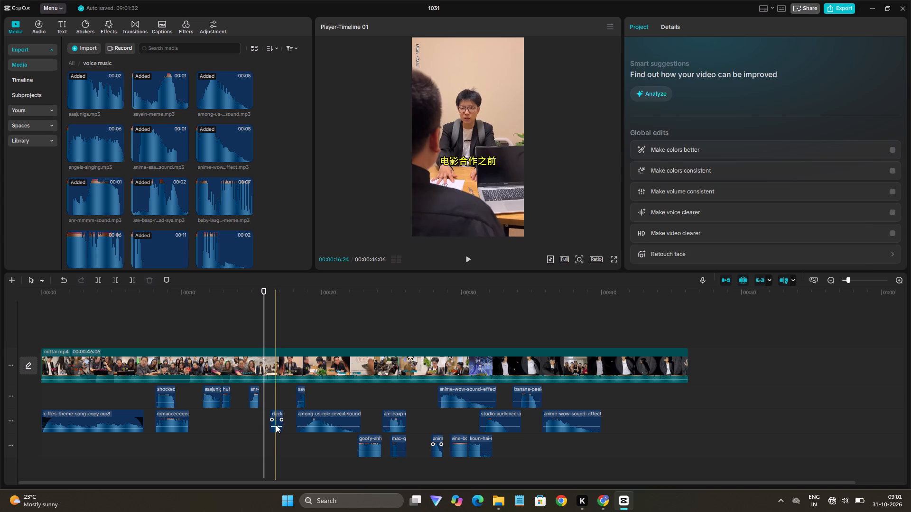
{"action": "left_click_drag", "start_coordinate": [276, 425], "coordinate": [273, 425]}
{"action": "left_click", "coordinate": [250, 428]}
{"action": "key", "text": "space"}
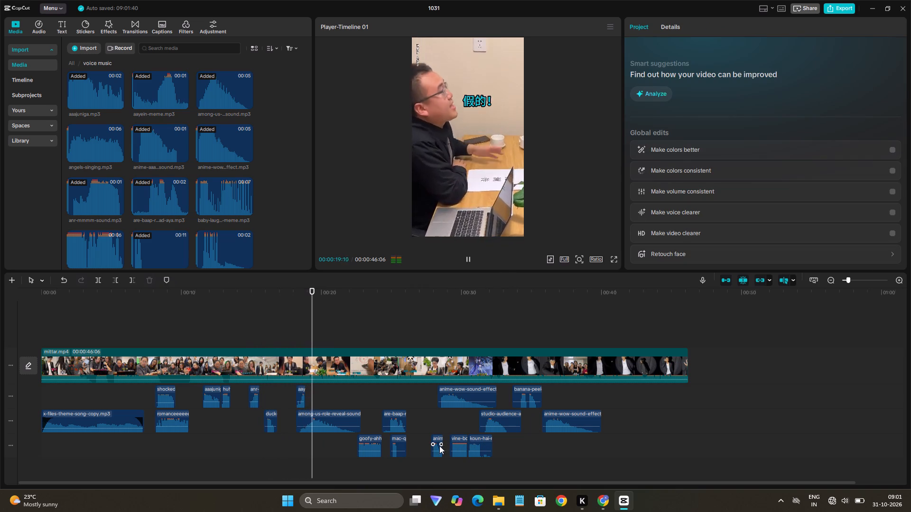
{"action": "left_click", "coordinate": [271, 420]}
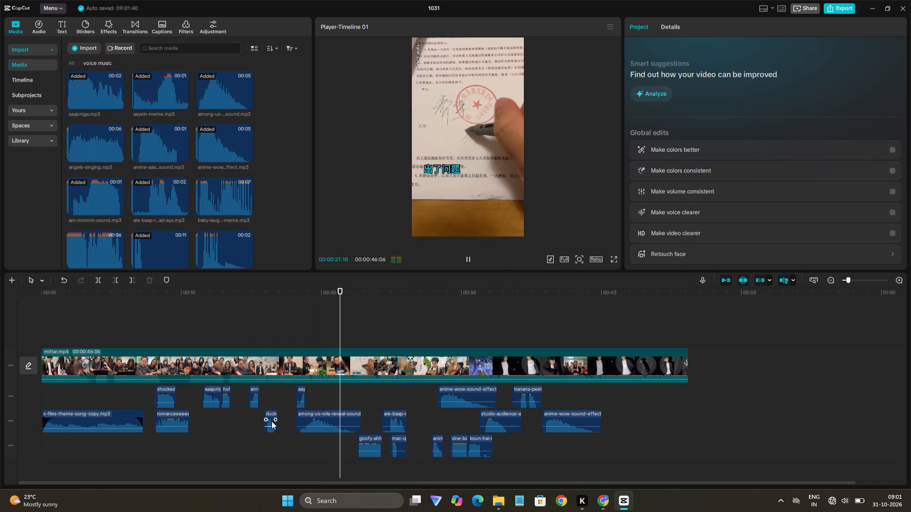
{"action": "left_click", "coordinate": [260, 421]}
{"action": "key", "text": "space"}
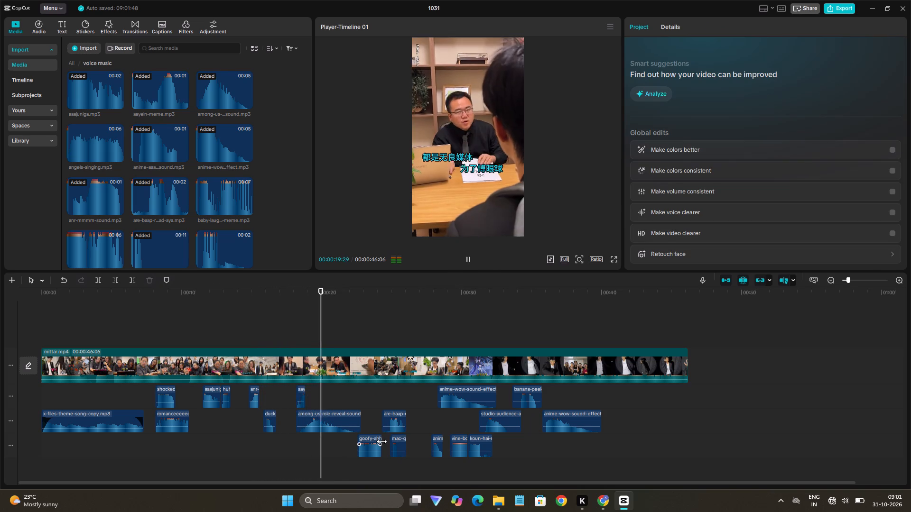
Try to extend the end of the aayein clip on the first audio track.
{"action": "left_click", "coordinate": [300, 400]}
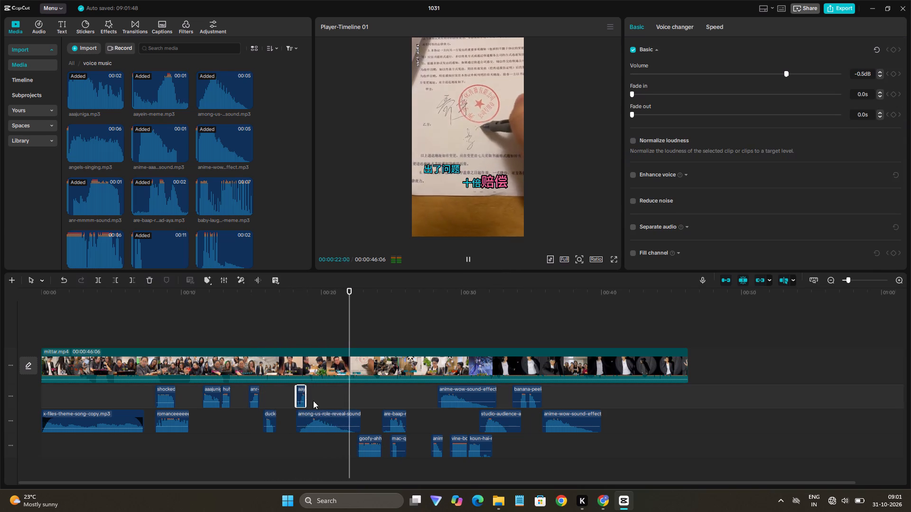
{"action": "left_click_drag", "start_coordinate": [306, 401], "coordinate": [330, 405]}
Move the mac-q clip along the third audio track to about 35 s and replay the scene it was in.
{"action": "key", "text": "space"}
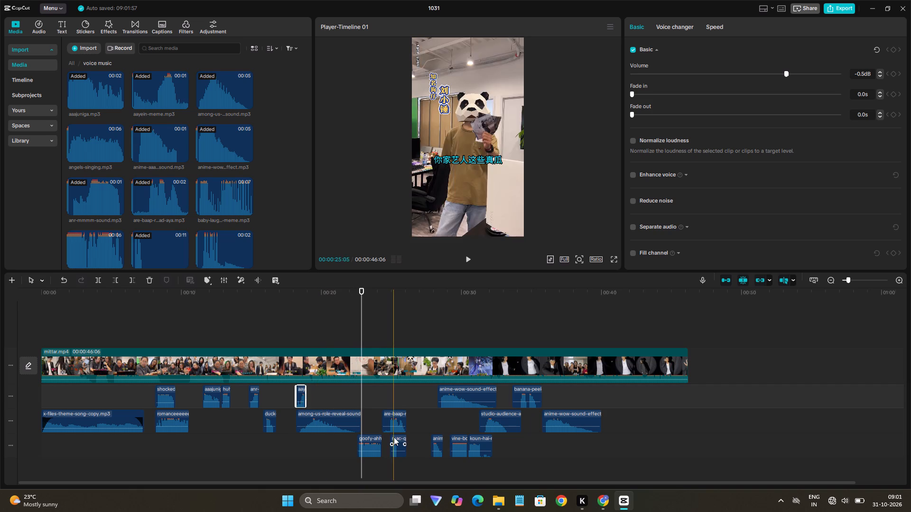
{"action": "key", "text": "space"}
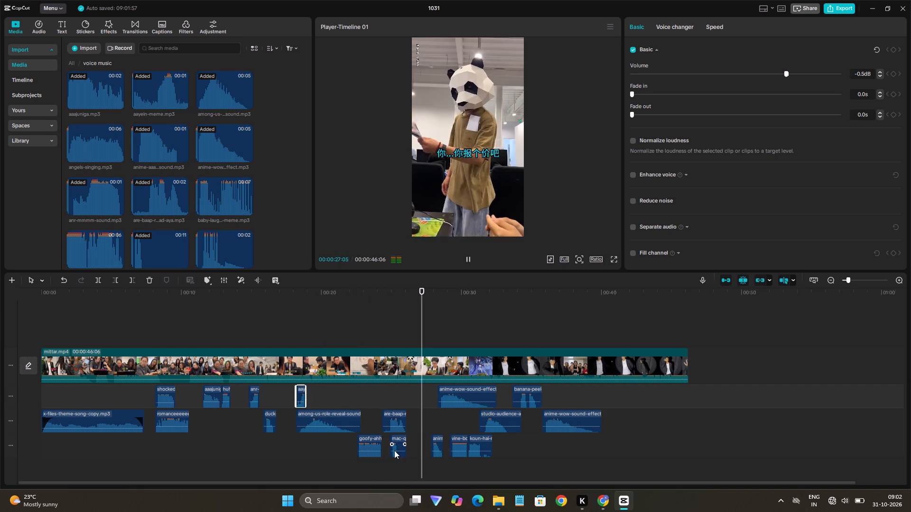
{"action": "left_click_drag", "start_coordinate": [400, 447], "coordinate": [542, 451]}
{"action": "left_click", "coordinate": [407, 443]}
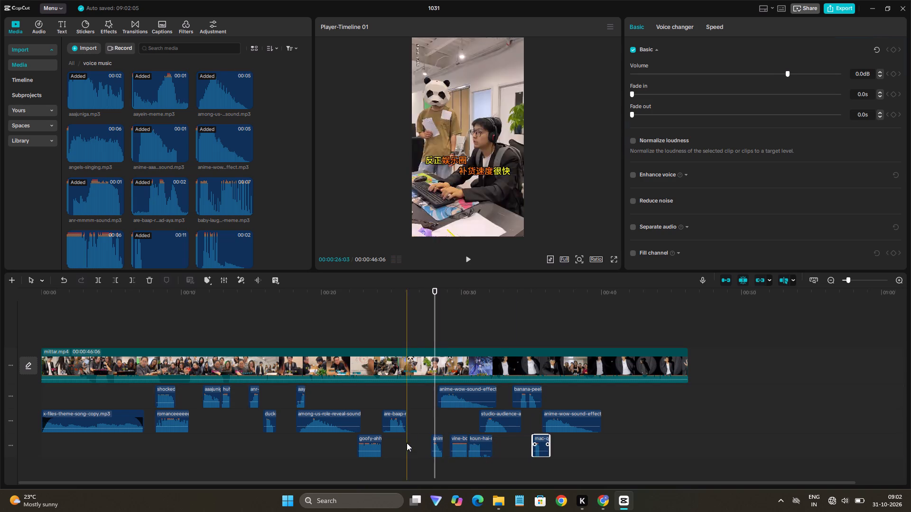
{"action": "key", "text": "space"}
{"action": "key", "text": "space"}
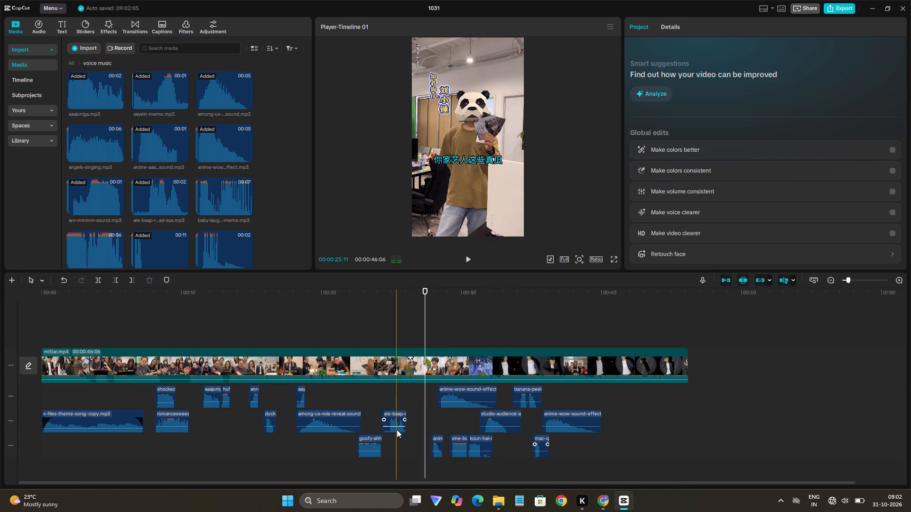
Move the are-baap clip along the second audio track to about 27 s and play back its new position.
{"action": "left_click_drag", "start_coordinate": [394, 421], "coordinate": [430, 423]}
{"action": "left_click", "coordinate": [402, 417]}
{"action": "key", "text": "space"}
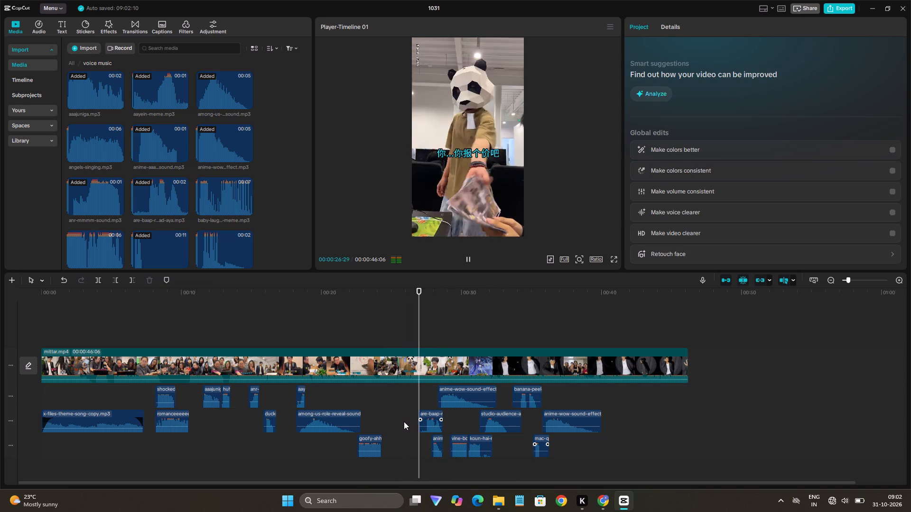
{"action": "key", "text": "space"}
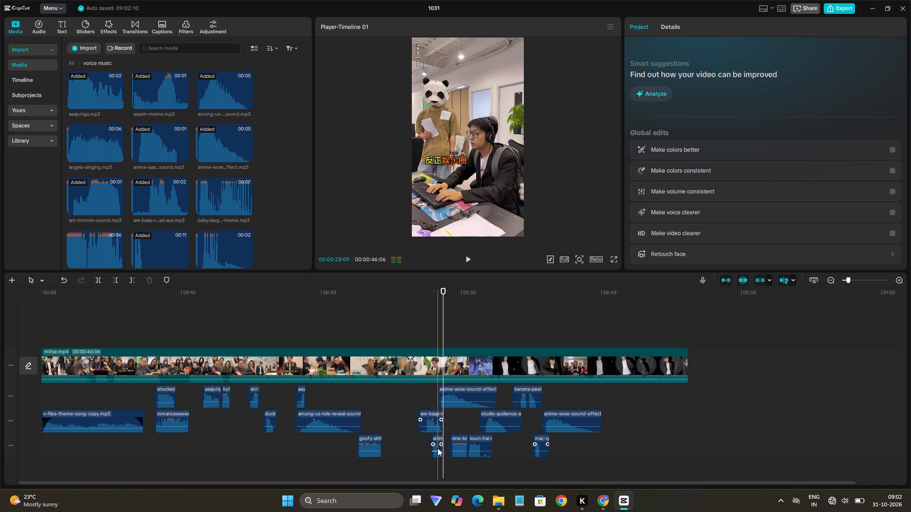
Move the short anime clip from the third audio track to about 24.7 s on the second, and check its timing.
{"action": "left_click", "coordinate": [398, 439]}
{"action": "key", "text": "space"}
{"action": "key", "text": "space"}
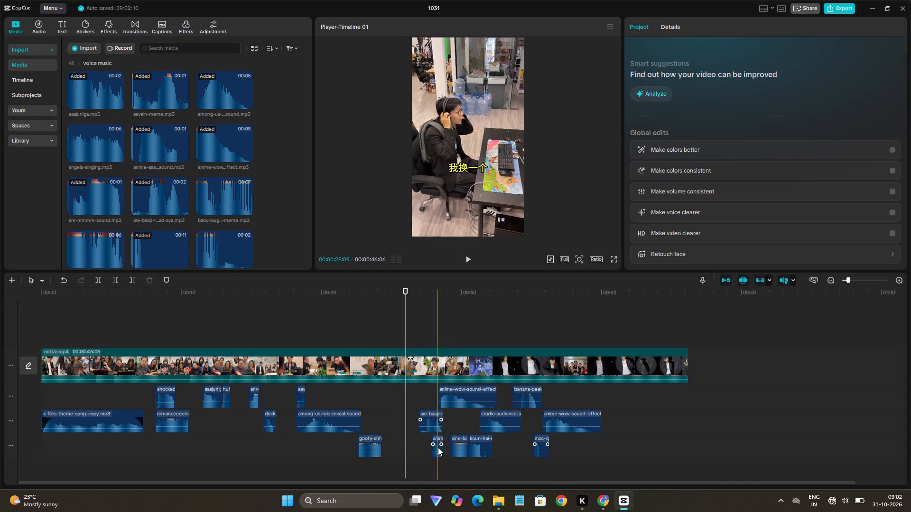
{"action": "left_click_drag", "start_coordinate": [438, 449], "coordinate": [392, 432]}
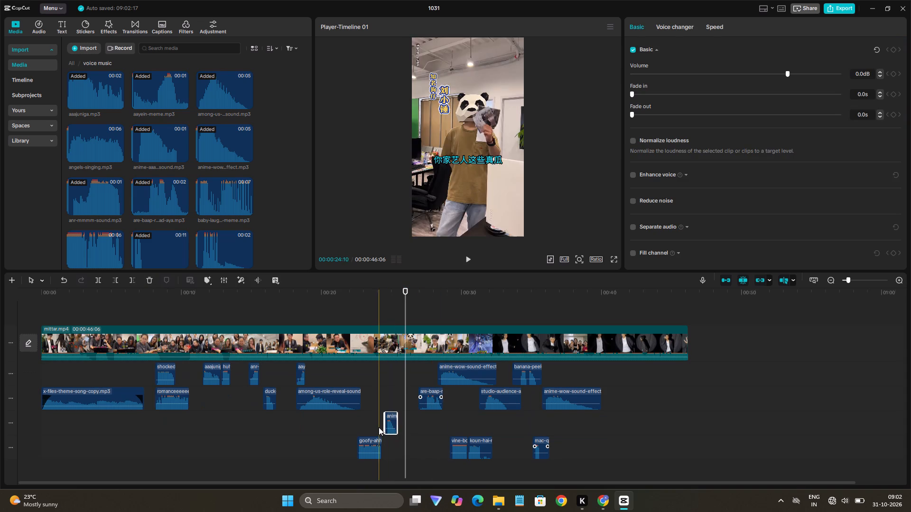
{"action": "left_click_drag", "start_coordinate": [390, 430], "coordinate": [391, 407]}
{"action": "left_click", "coordinate": [375, 411]}
{"action": "key", "text": "space"}
{"action": "key", "text": "space"}
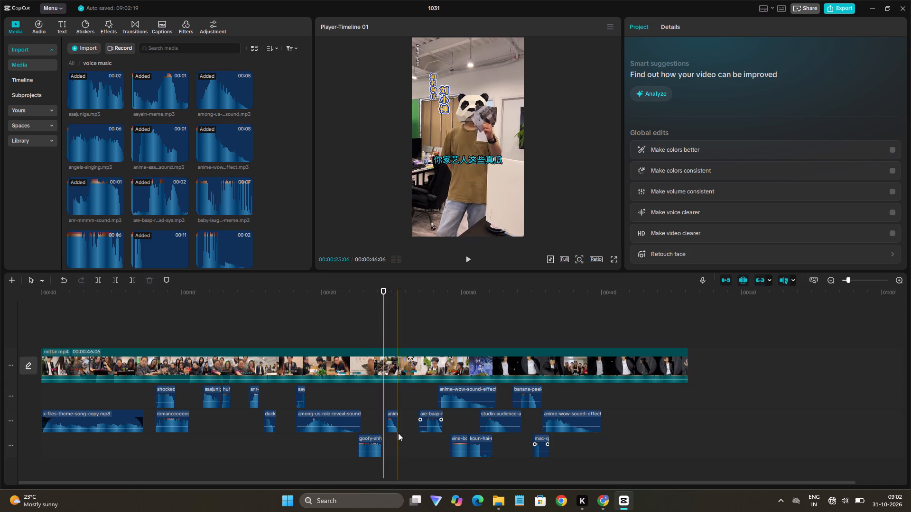
{"action": "key", "text": "space"}
{"action": "left_click", "coordinate": [376, 428]}
{"action": "key", "text": "space"}
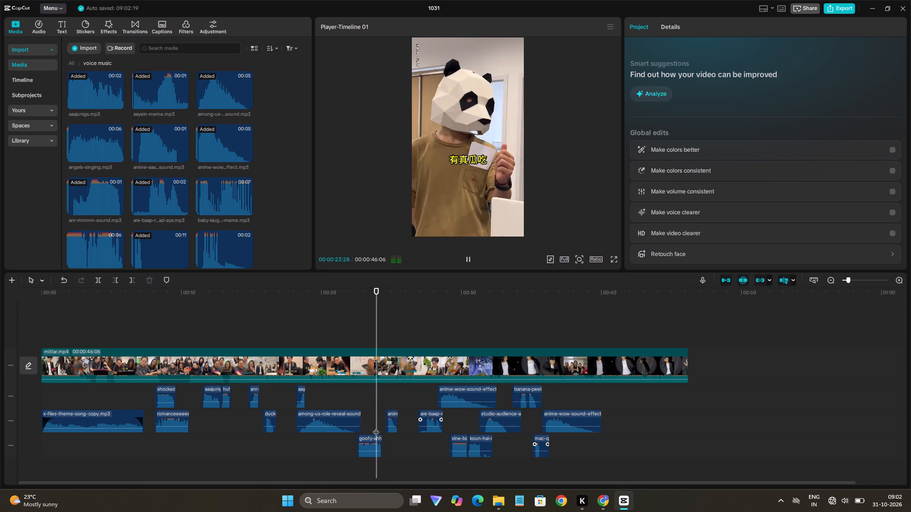
{"action": "key", "text": "space"}
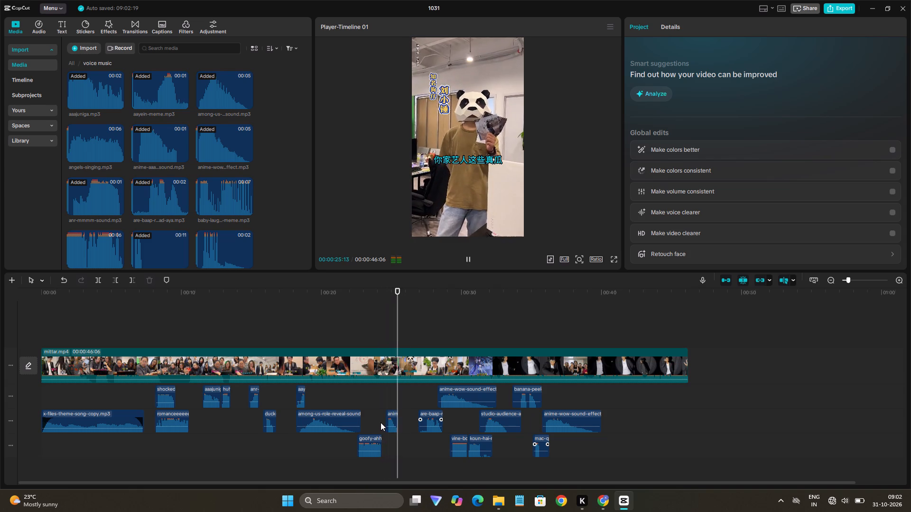
Shift the short anime clip on the second audio track slightly later to about 25 s, checking it against the scene.
{"action": "left_click", "coordinate": [380, 422]}
{"action": "key", "text": "space"}
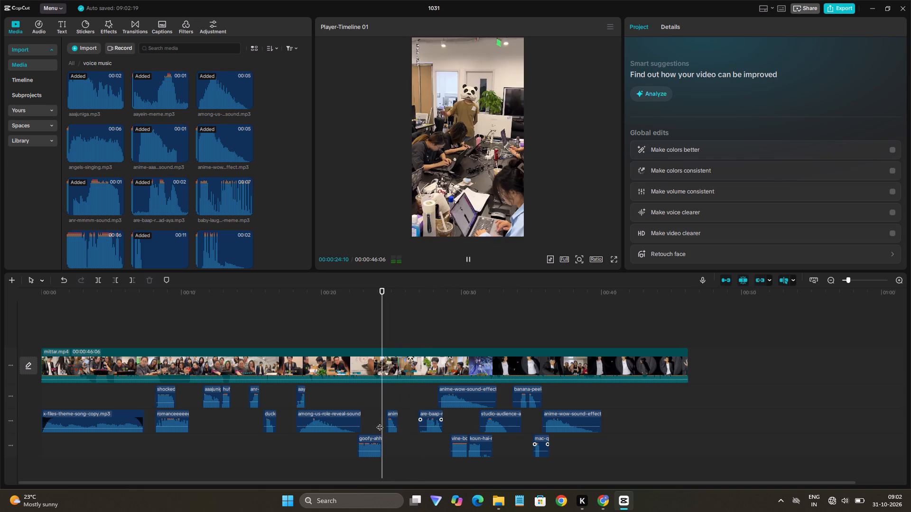
{"action": "key", "text": "space"}
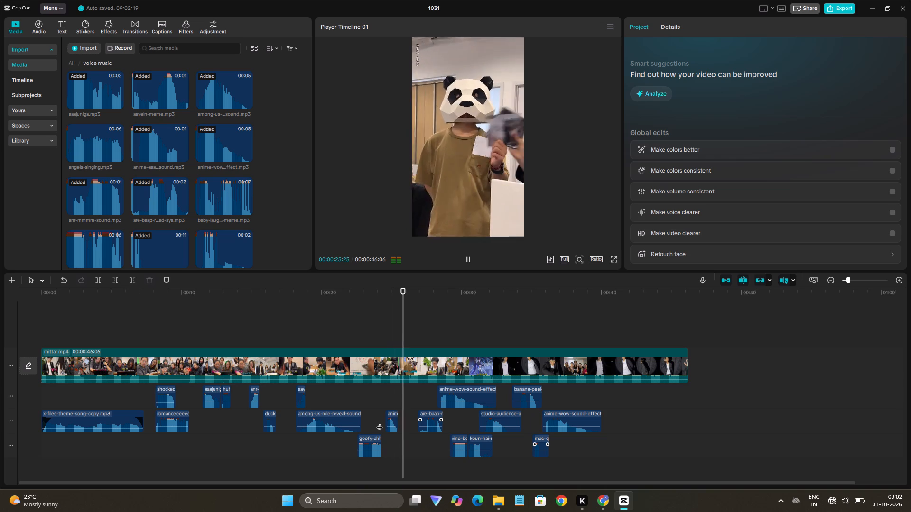
{"action": "key", "text": "space"}
{"action": "left_click_drag", "start_coordinate": [393, 425], "coordinate": [399, 425]}
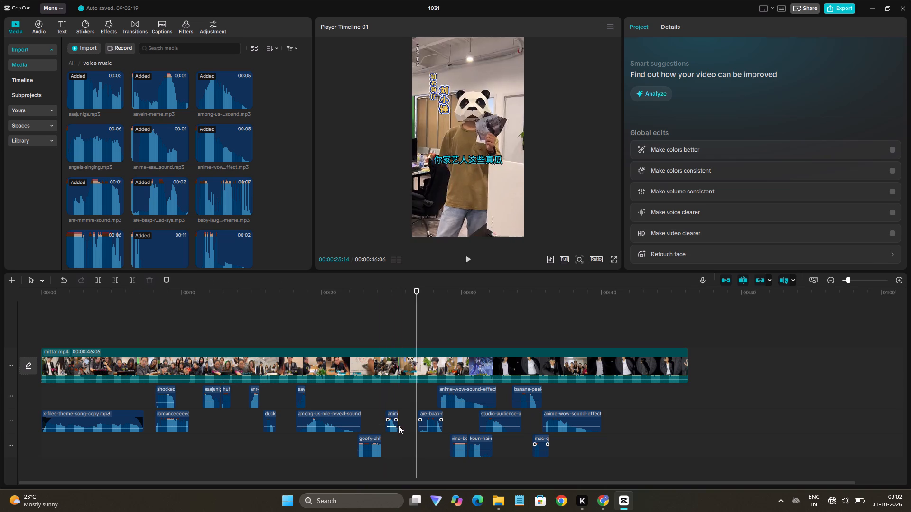
{"action": "left_click_drag", "start_coordinate": [399, 425], "coordinate": [400, 425]}
{"action": "left_click", "coordinate": [388, 420]}
{"action": "key", "text": "space"}
{"action": "key", "text": "space"}
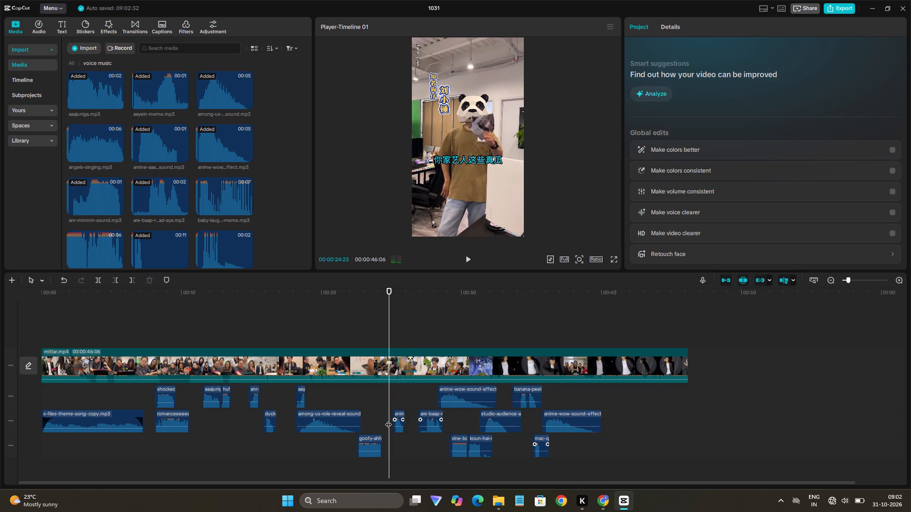
{"action": "key", "text": "space"}
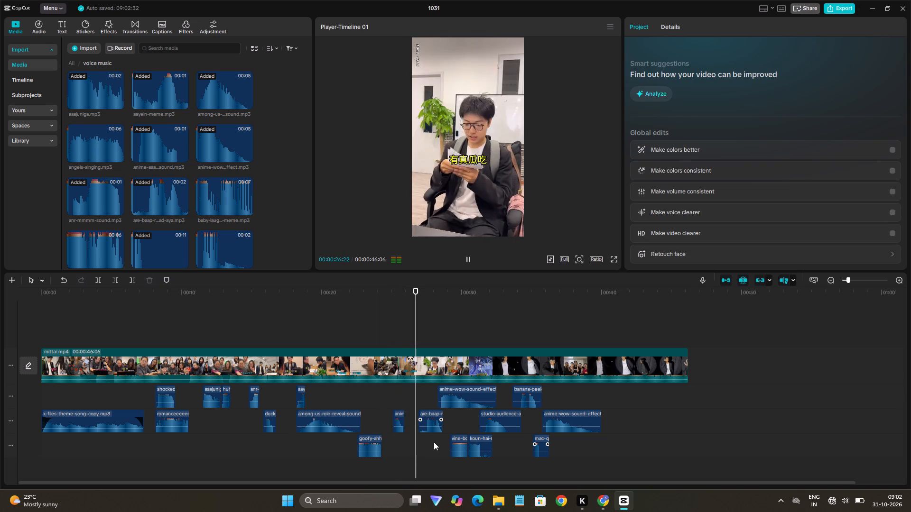
{"action": "key", "text": "space"}
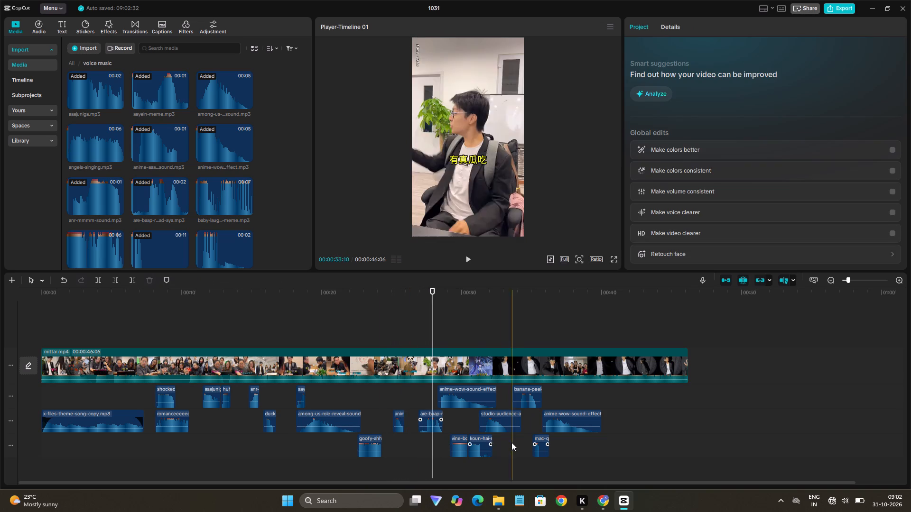
Copy the shocked clip at about 8 s and paste it at about 25 s on the first audio track.
{"action": "left_click", "coordinate": [162, 393]}
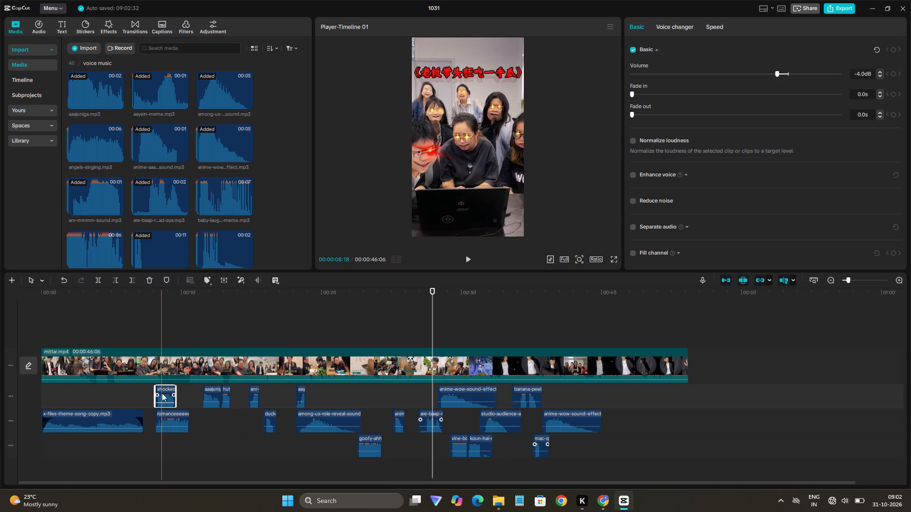
{"action": "key", "text": "ctrl+c"}
{"action": "key", "text": "ctrl+c"}
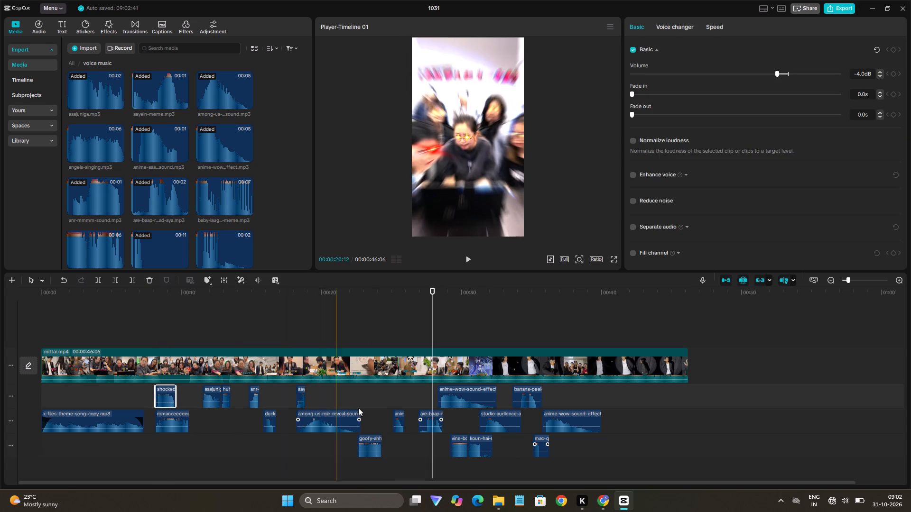
{"action": "key", "text": "ctrl+v"}
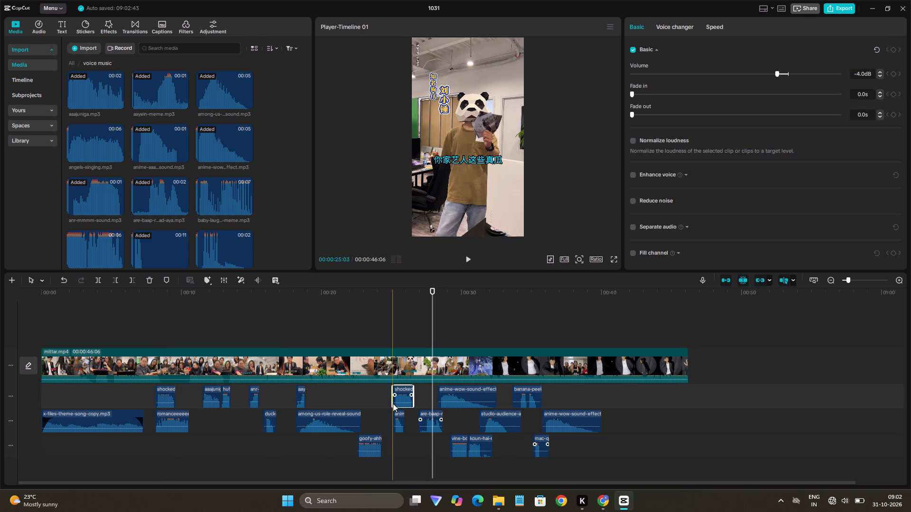
Move the short anime clip from the second audio track to about 38 s on the first, and replay from about 26 s.
{"action": "left_click", "coordinate": [397, 418]}
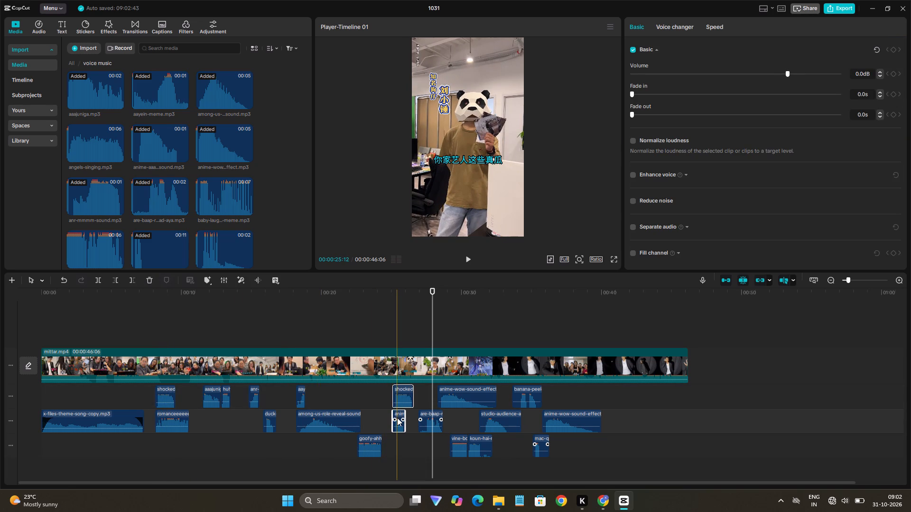
{"action": "left_click_drag", "start_coordinate": [397, 418], "coordinate": [581, 398]}
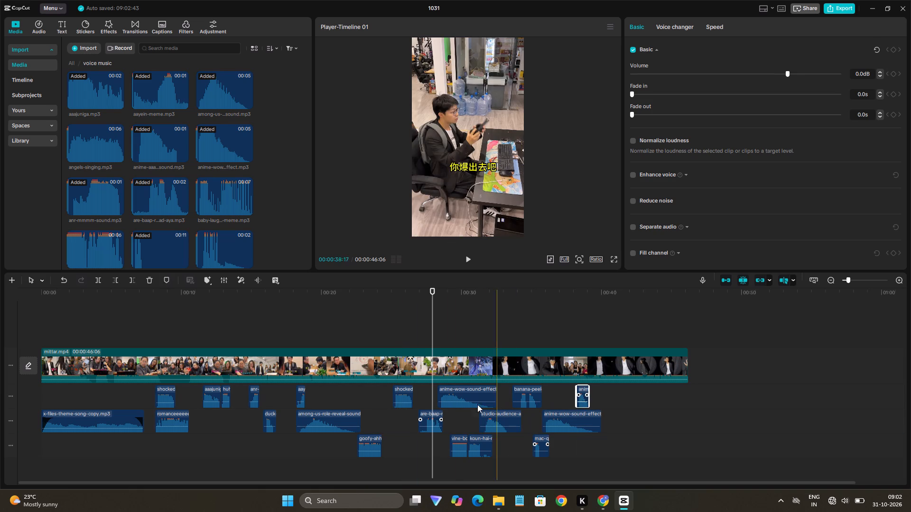
{"action": "left_click", "coordinate": [403, 423]}
{"action": "key", "text": "space"}
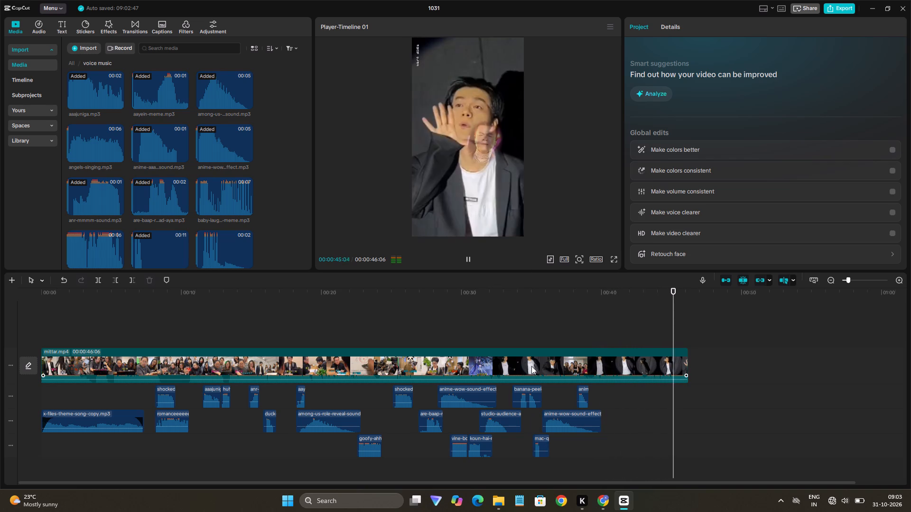
Replay the scenes from about 30 s and delete the banana-peel clip from the first audio track.
{"action": "left_click", "coordinate": [467, 341]}
{"action": "key", "text": "space"}
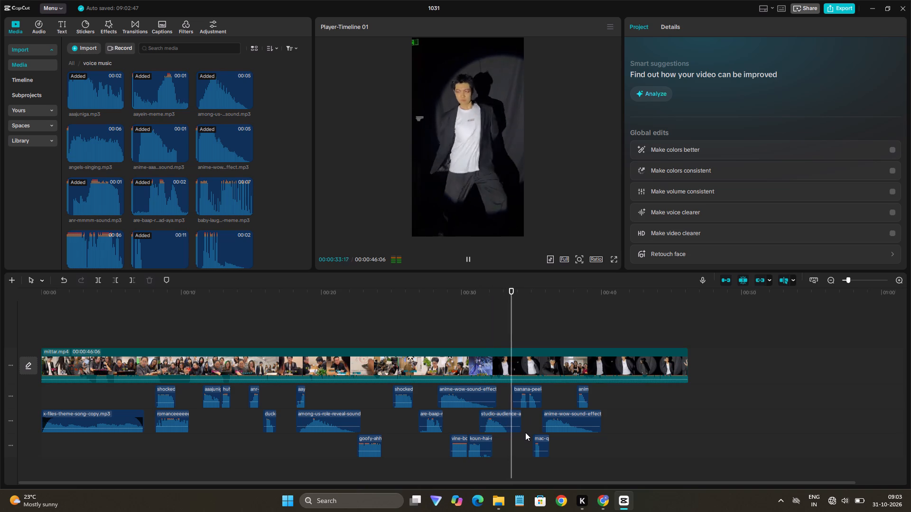
{"action": "key", "text": "space"}
{"action": "left_click", "coordinate": [522, 406]}
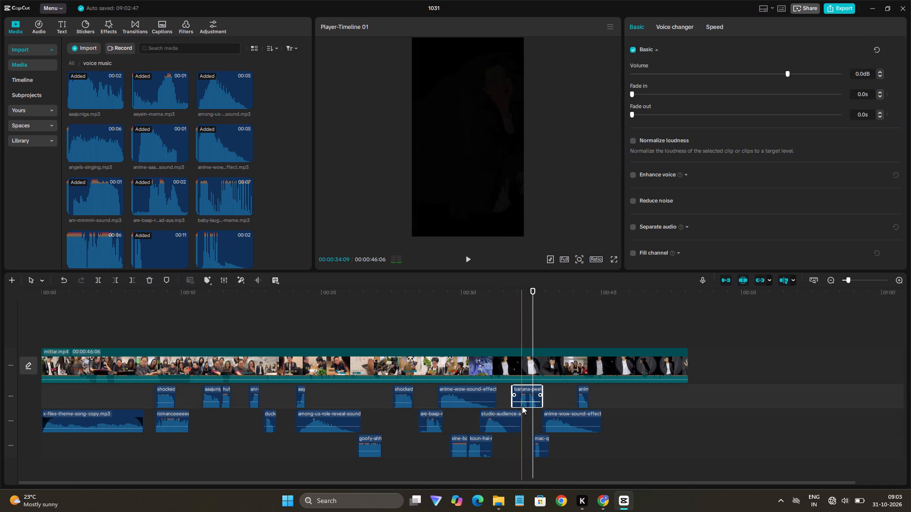
{"action": "key", "text": "BackSpace"}
Shift the last anime-wow-sound-effect clip on the second audio track to about 37 s, checking it against the group cheering scene.
{"action": "left_click", "coordinate": [449, 412]}
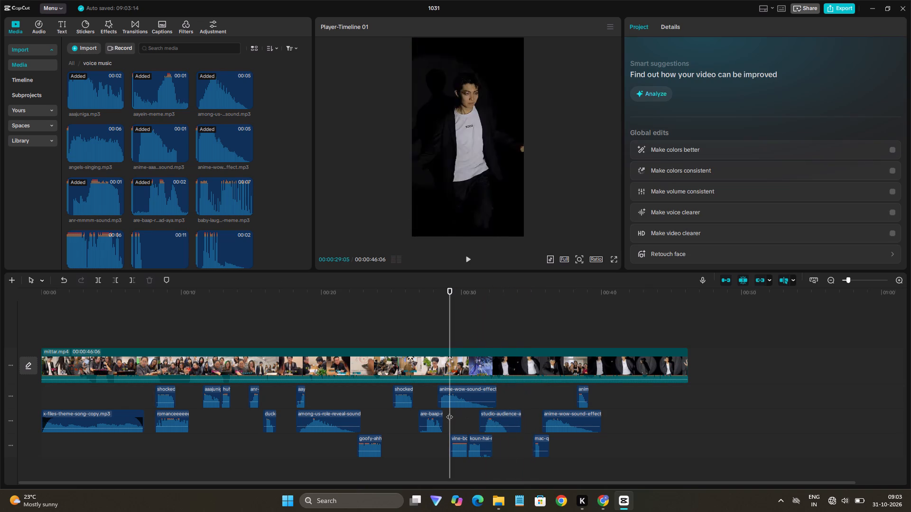
{"action": "key", "text": "space"}
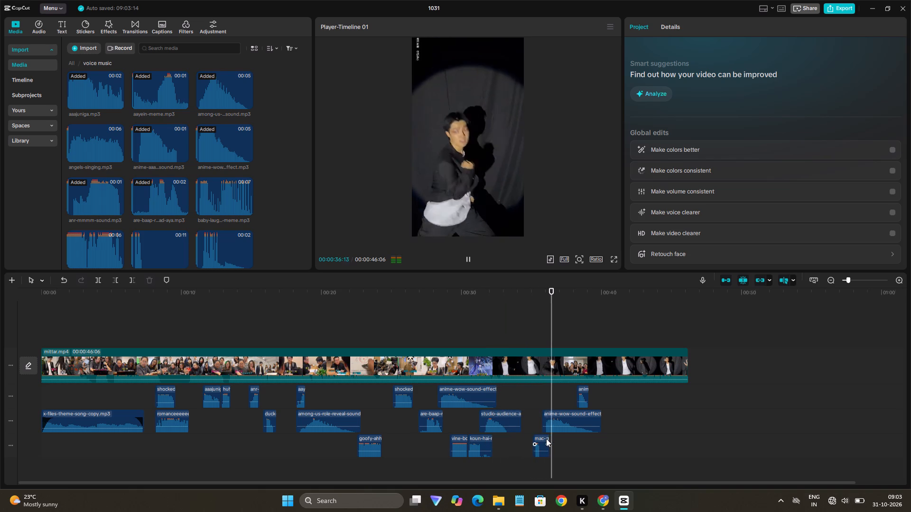
{"action": "key", "text": "space"}
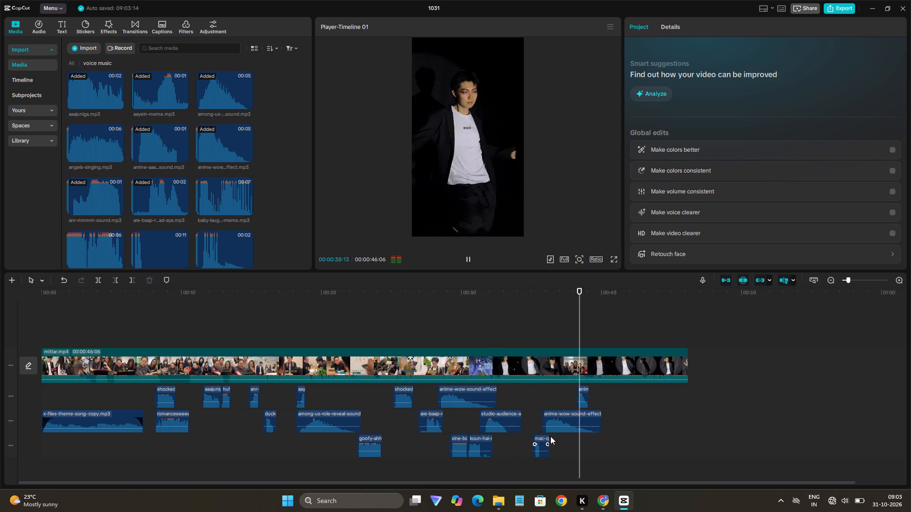
{"action": "left_click", "coordinate": [543, 407]}
{"action": "key", "text": "space"}
{"action": "key", "text": "space"}
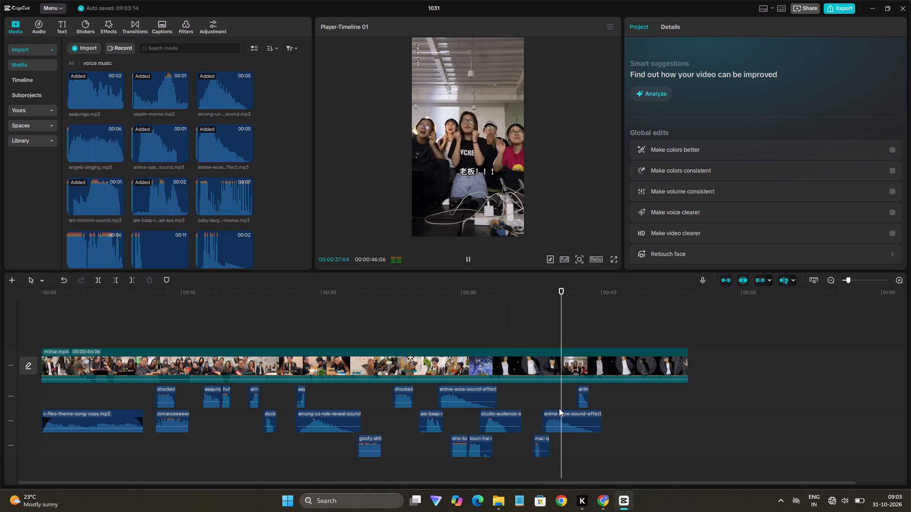
{"action": "left_click_drag", "start_coordinate": [569, 421], "coordinate": [584, 422]}
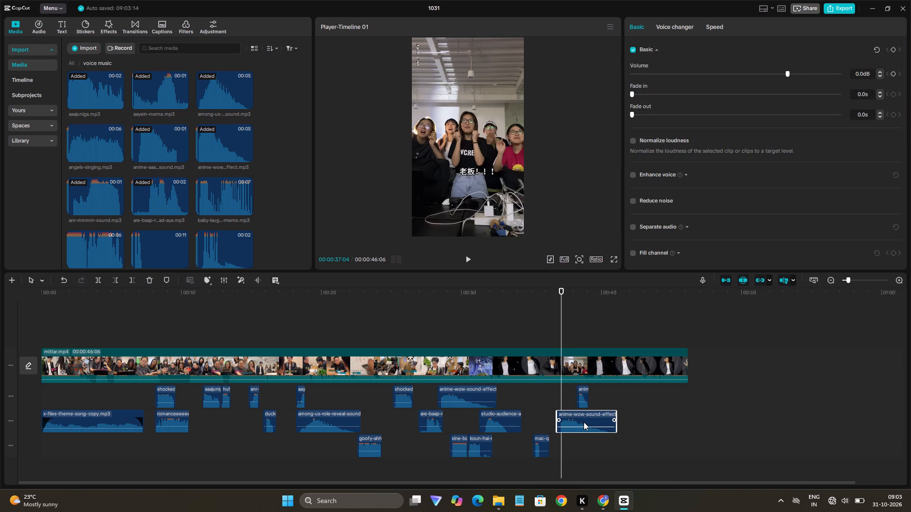
{"action": "left_click_drag", "start_coordinate": [584, 422], "coordinate": [583, 421]}
{"action": "left_click", "coordinate": [553, 403]}
{"action": "key", "text": "space"}
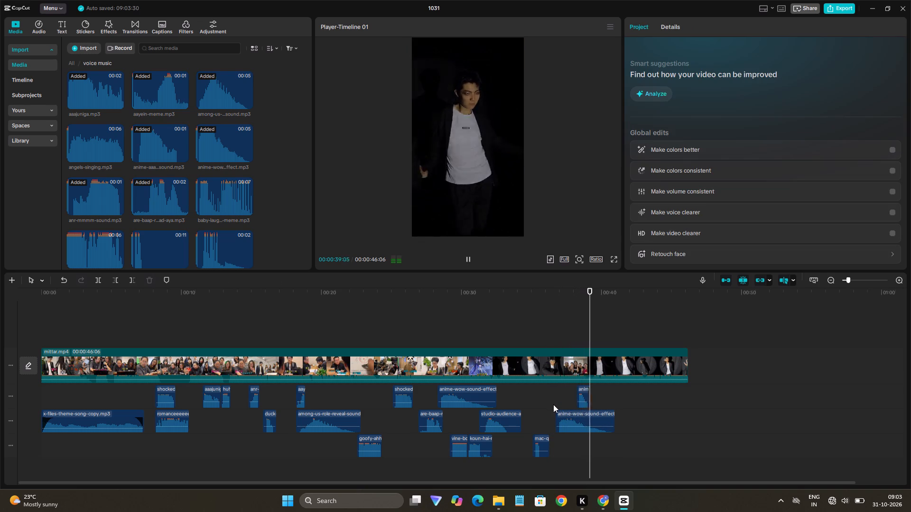
{"action": "key", "text": "space"}
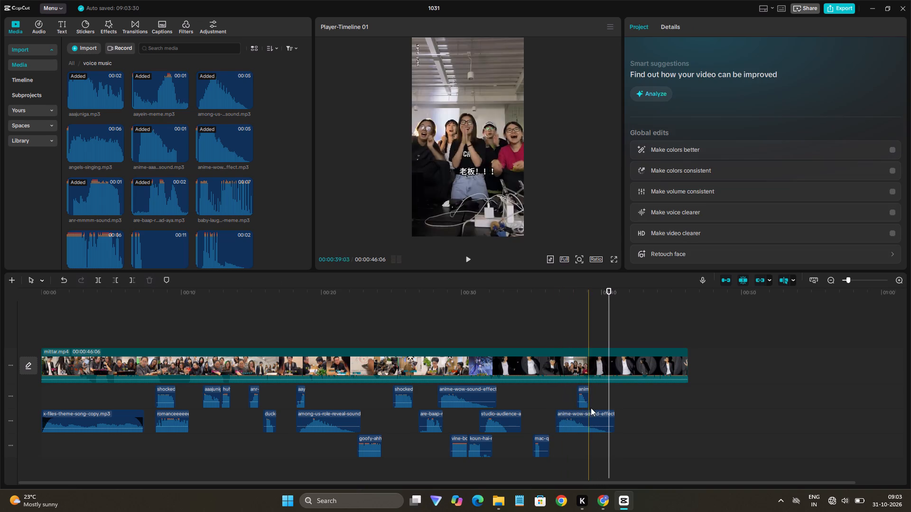
Shift the short anime clip on the first audio track to about 39 s, replaying the scene to check its timing.
{"action": "left_click_drag", "start_coordinate": [584, 403], "coordinate": [599, 404]}
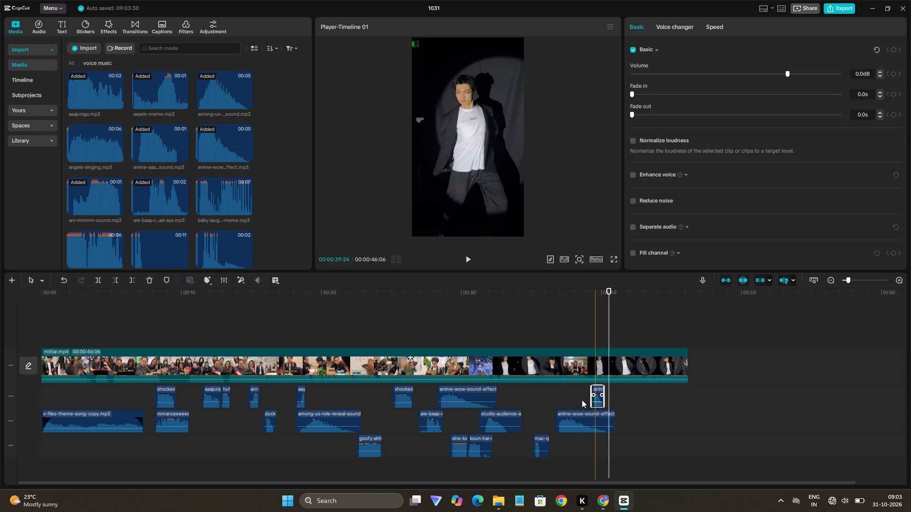
{"action": "left_click", "coordinate": [582, 400]}
{"action": "key", "text": "space"}
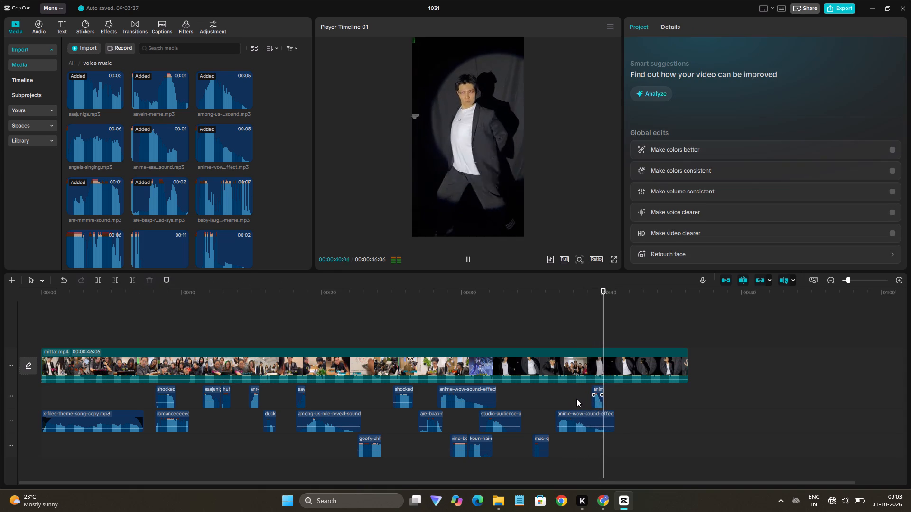
{"action": "key", "text": "space"}
{"action": "left_click_drag", "start_coordinate": [596, 400], "coordinate": [592, 400]}
{"action": "left_click", "coordinate": [573, 390]}
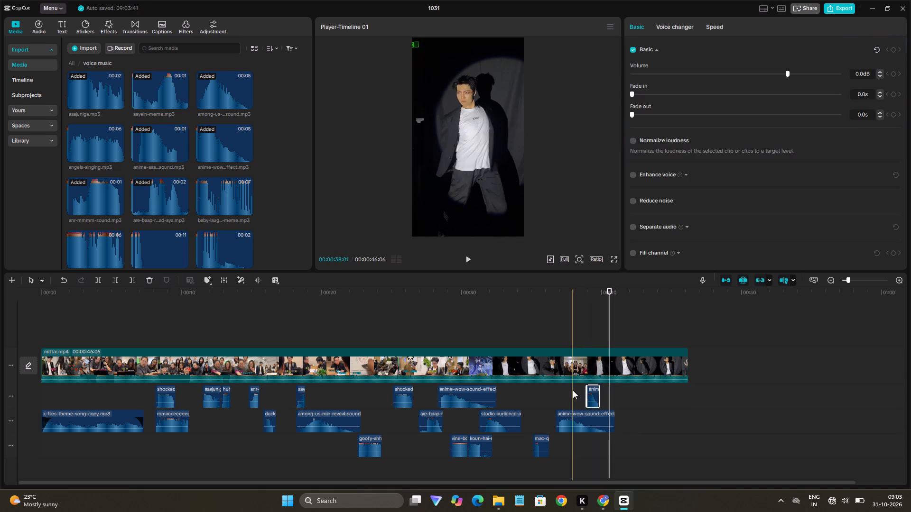
{"action": "key", "text": "space"}
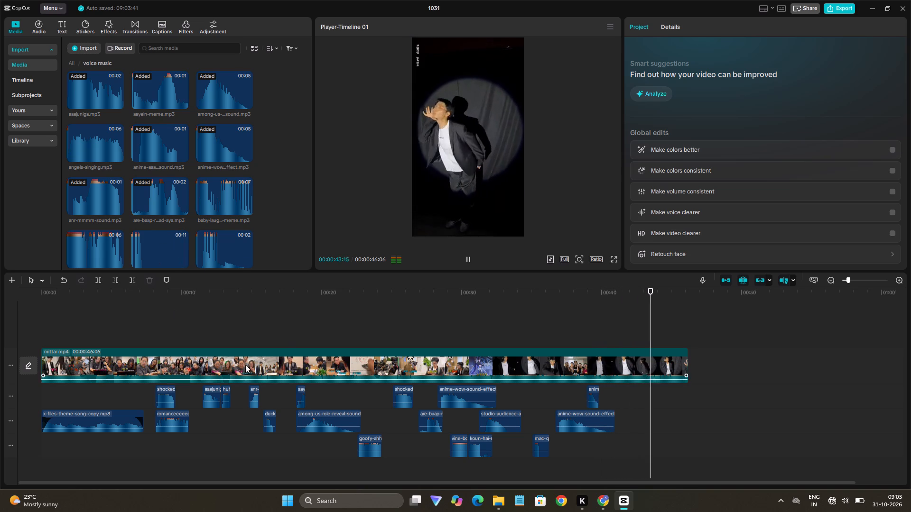
Play the timeline from about 14 s to review all the placed sound effects against the scenes.
{"action": "left_click", "coordinate": [242, 322]}
{"action": "key", "text": "space"}
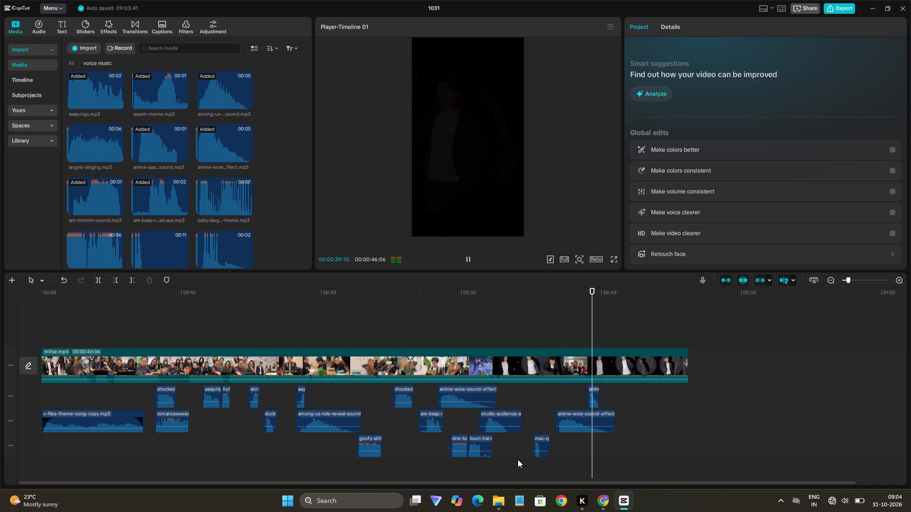
Copy the mac-q clip from the third audio track and examine the opening scene around 1 to 2 s.
{"action": "left_click", "coordinate": [538, 448]}
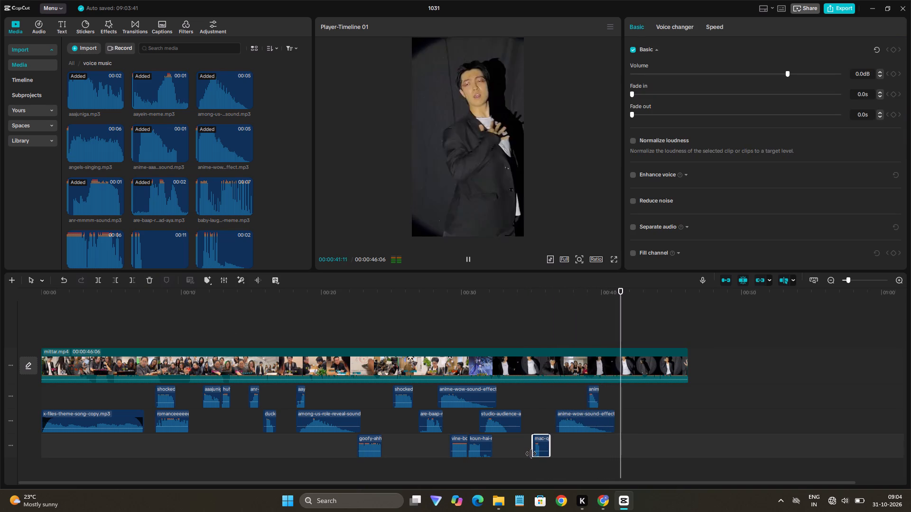
{"action": "key", "text": "ctrl+c"}
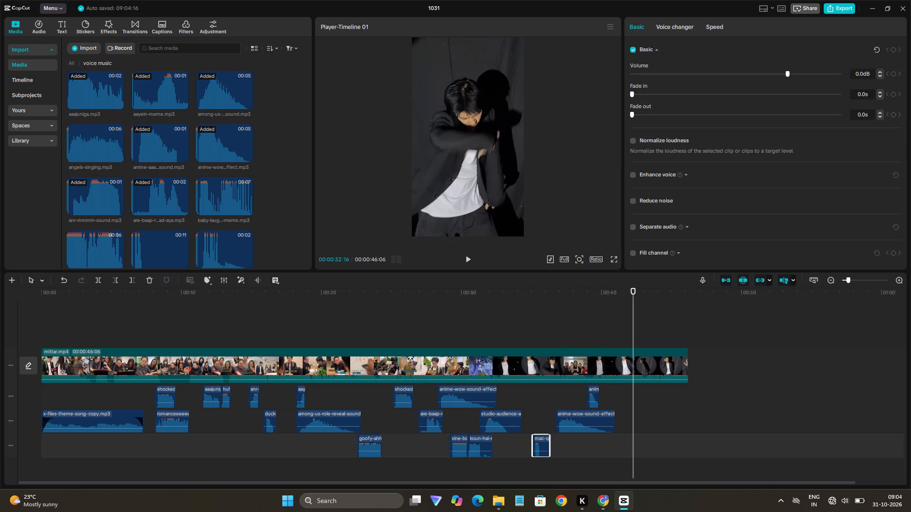
{"action": "left_click", "coordinate": [58, 404]}
{"action": "key", "text": "space"}
{"action": "key", "text": "space"}
{"action": "key", "text": "space"}
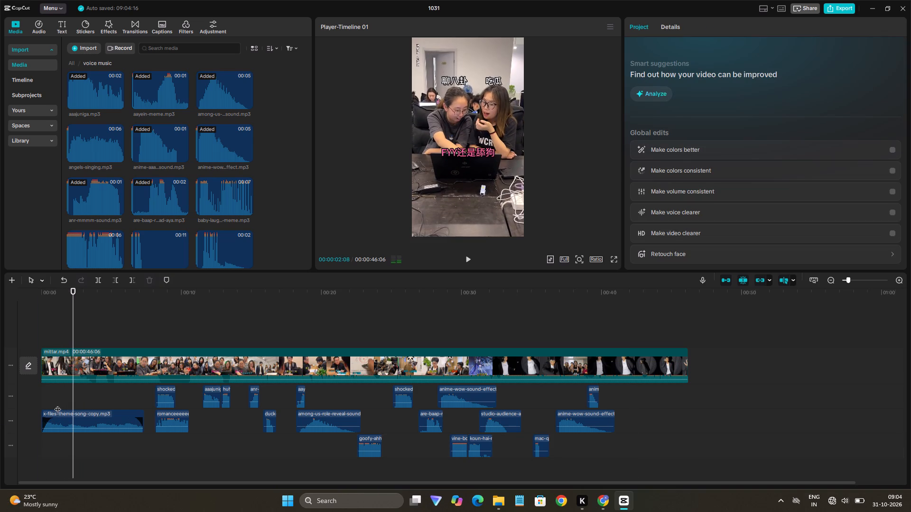
{"action": "left_click", "coordinate": [59, 397]}
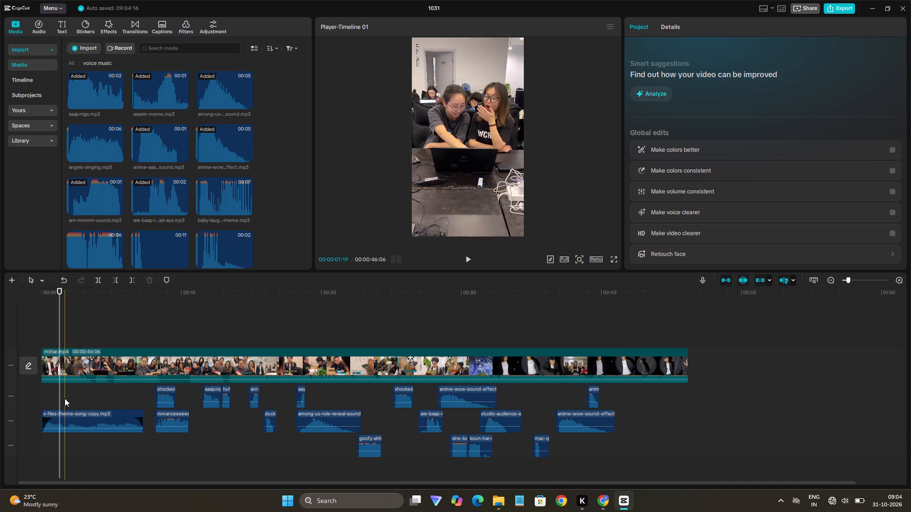
Audition the angels-singing, banana-peel-slip and bone-crack sounds in the voice music folder for the opening scene.
{"action": "left_click", "coordinate": [88, 154]}
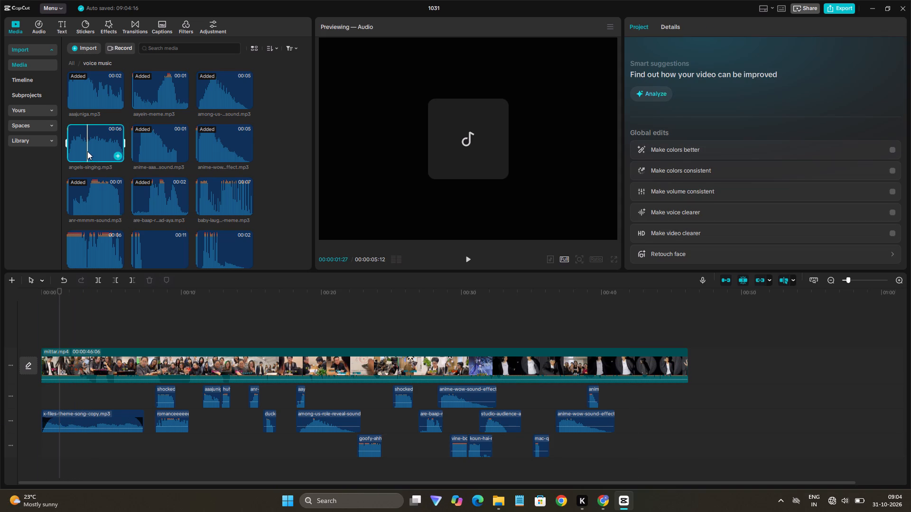
{"action": "key", "text": "space"}
{"action": "key", "text": "space"}
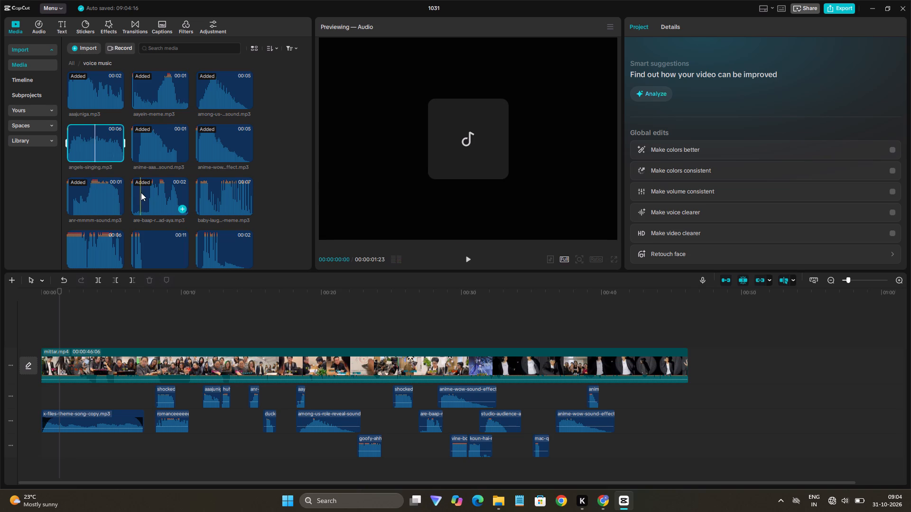
{"action": "left_click", "coordinate": [134, 235]}
{"action": "key", "text": "space"}
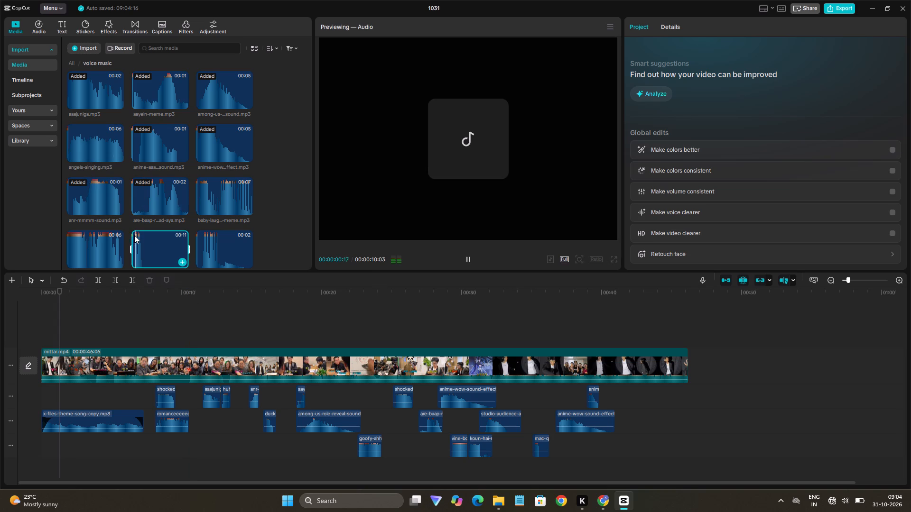
{"action": "left_click", "coordinate": [212, 237]}
{"action": "key", "text": "space"}
{"action": "key", "text": "space"}
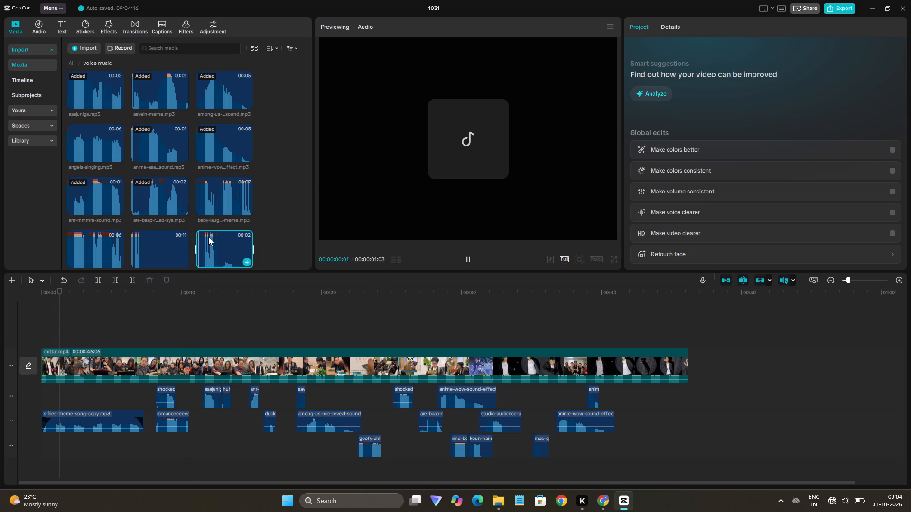
Audition the cartoon crash, cartoonslip, chalo and 9-second dog-laughing sounds in the voice music folder for the opening scene.
{"action": "scroll", "coordinate": [116, 238], "scroll_direction": "down", "scroll_amount": 3}
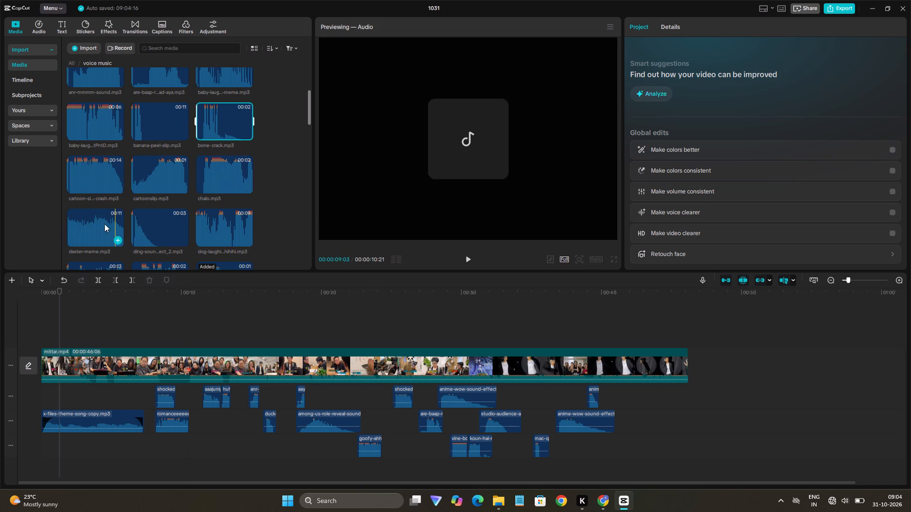
{"action": "left_click", "coordinate": [79, 180]}
{"action": "key", "text": "space"}
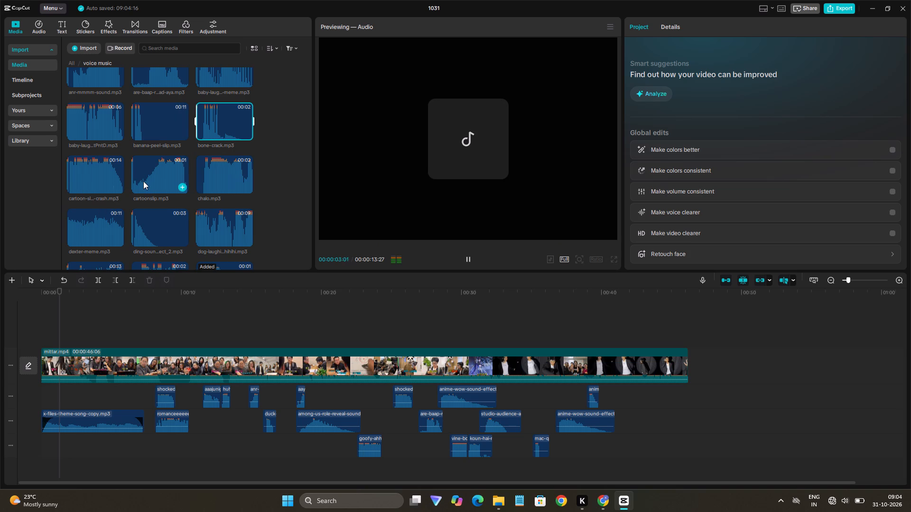
{"action": "left_click", "coordinate": [142, 181]}
{"action": "key", "text": "space"}
{"action": "left_click", "coordinate": [199, 181]}
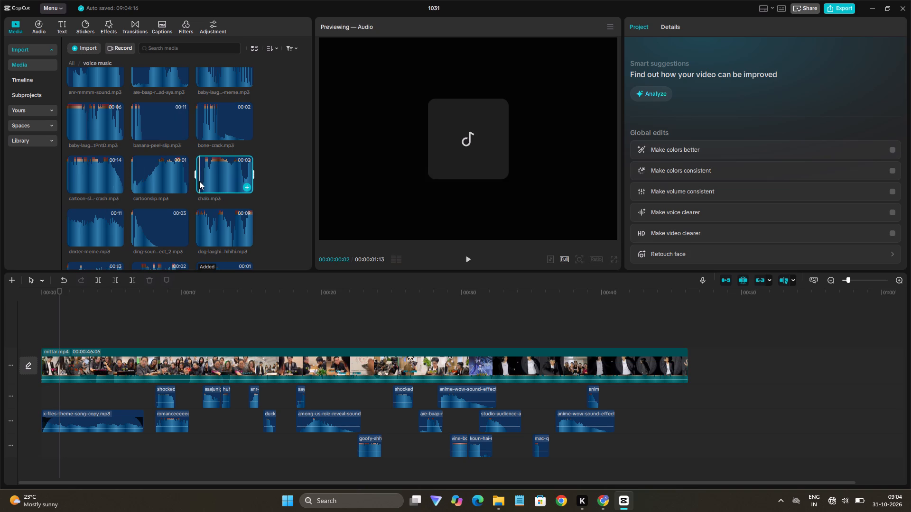
{"action": "key", "text": "space"}
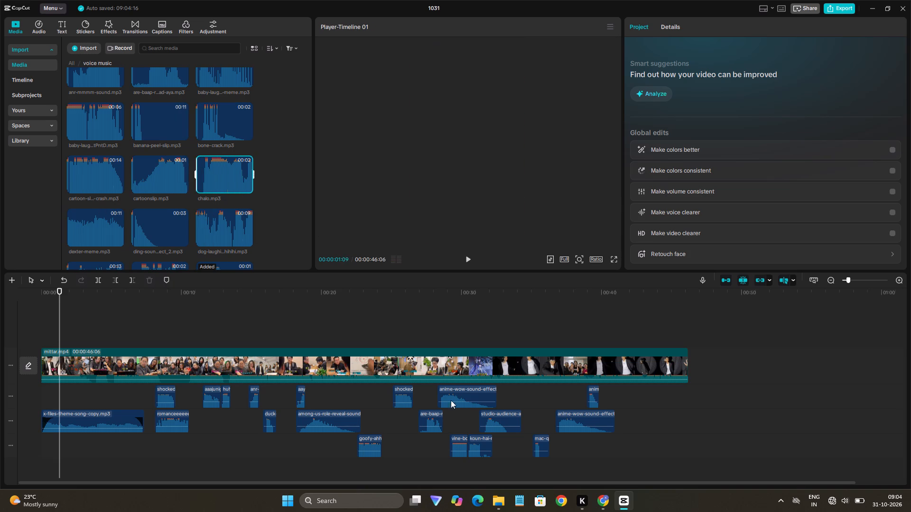
{"action": "key", "text": "space"}
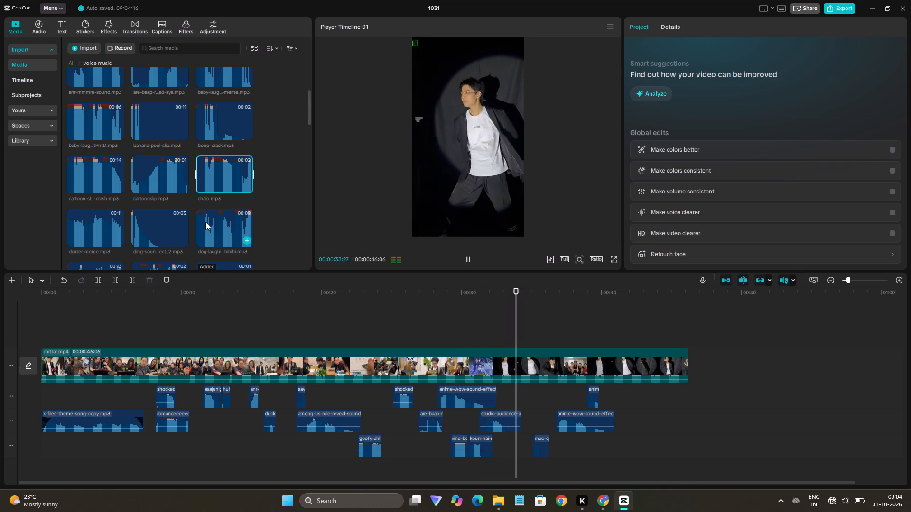
{"action": "scroll", "coordinate": [205, 223], "scroll_direction": "down", "scroll_amount": 1}
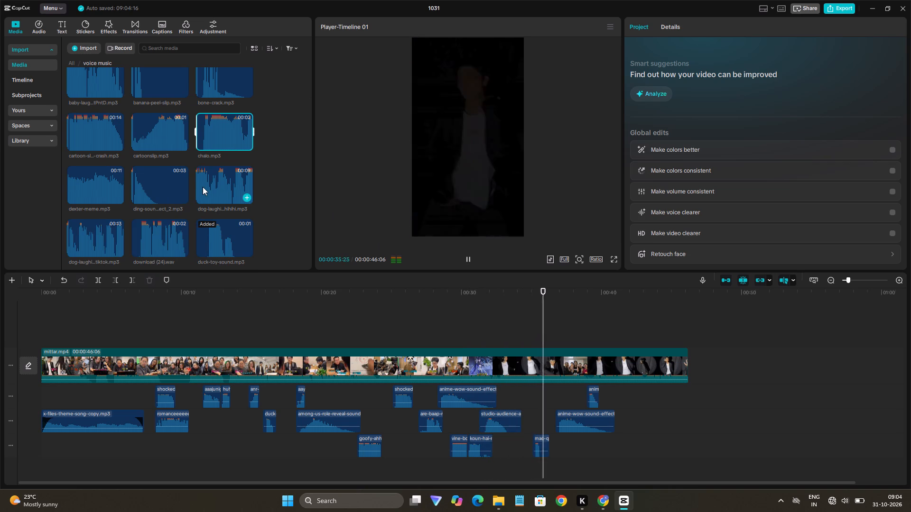
{"action": "left_click", "coordinate": [203, 187]}
{"action": "key", "text": "space"}
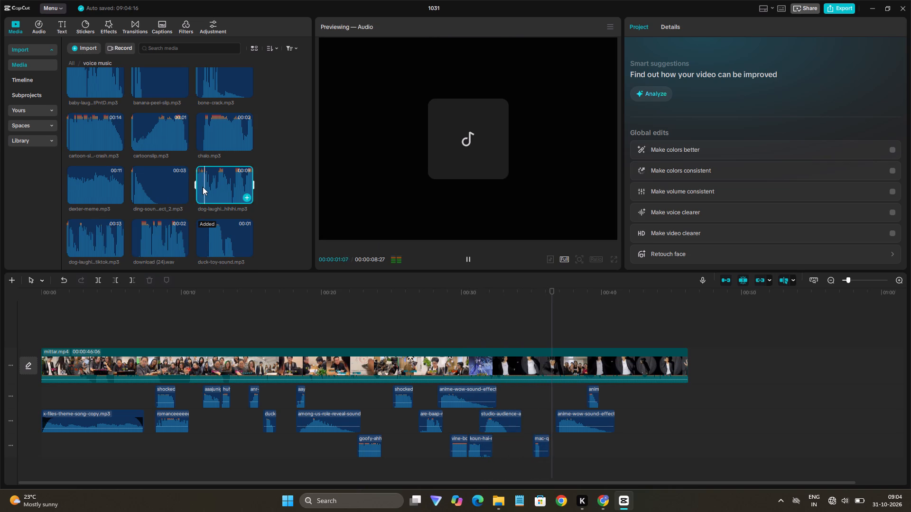
Audition the ding sound effect, place it on the first audio track at about 1.3 s, and play the opening scene.
{"action": "left_click", "coordinate": [160, 191]}
{"action": "key", "text": "space"}
{"action": "left_click_drag", "start_coordinate": [160, 191], "coordinate": [65, 376]}
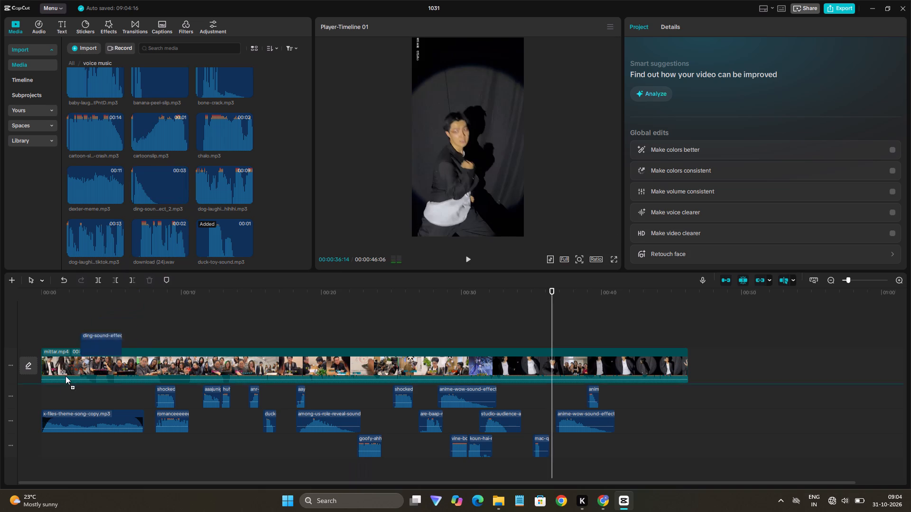
{"action": "left_click_drag", "start_coordinate": [65, 376], "coordinate": [59, 399]}
{"action": "left_click", "coordinate": [45, 391]}
{"action": "key", "text": "space"}
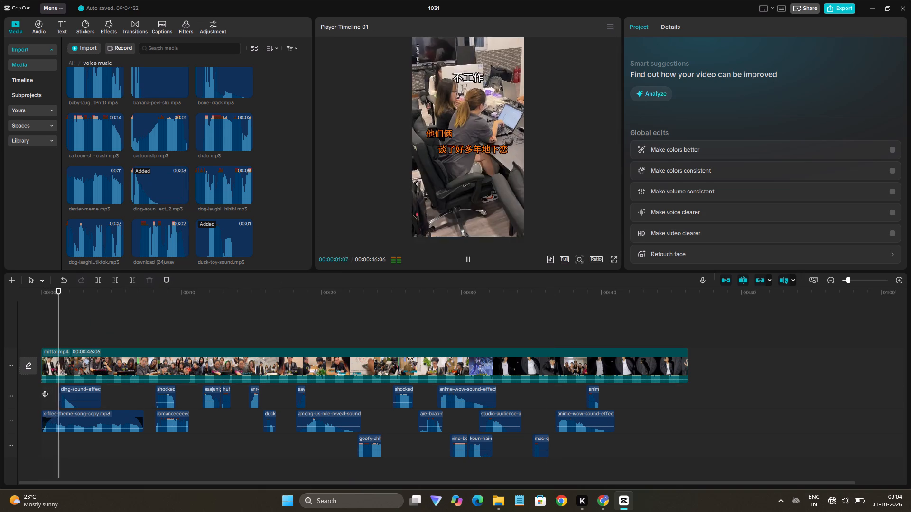
{"action": "key", "text": "space"}
Shift the ding-sound-effect clip on the first audio track earlier to about 0.5 s, replaying the opening scene to check its timing.
{"action": "left_click_drag", "start_coordinate": [79, 395], "coordinate": [73, 395]}
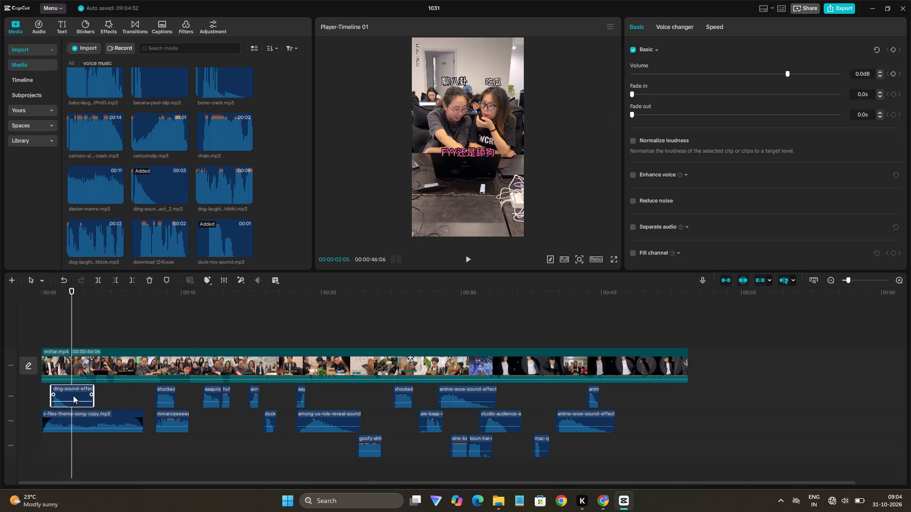
{"action": "left_click_drag", "start_coordinate": [73, 395], "coordinate": [74, 396]}
{"action": "left_click", "coordinate": [40, 396]}
{"action": "key", "text": "space"}
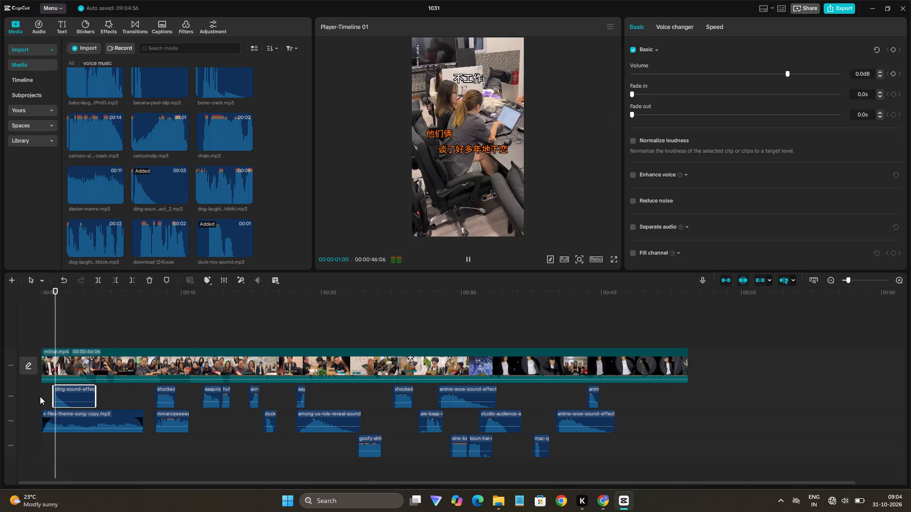
{"action": "key", "text": "space"}
{"action": "left_click_drag", "start_coordinate": [70, 396], "coordinate": [66, 398]}
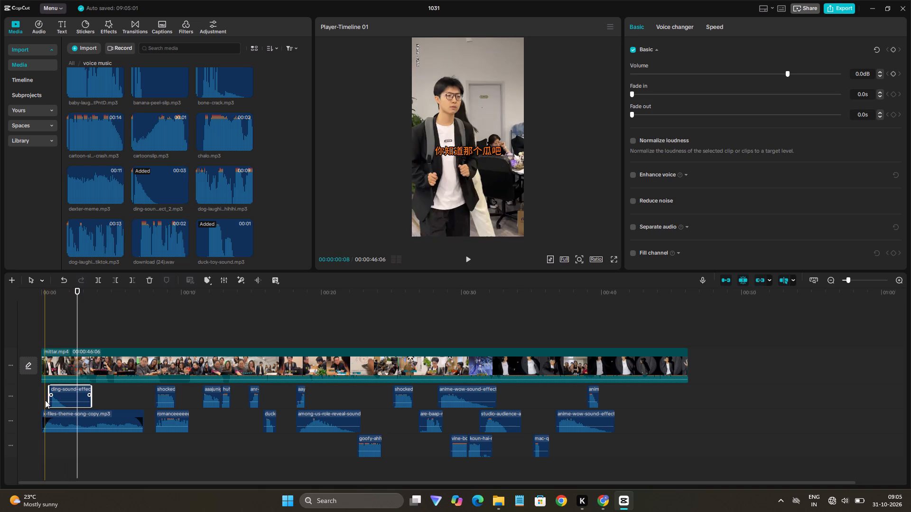
{"action": "key", "text": "space"}
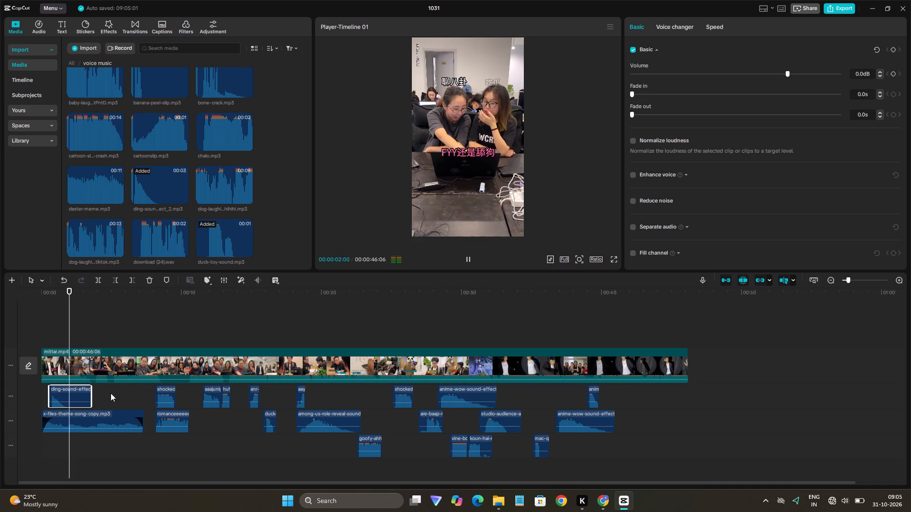
{"action": "key", "text": "space"}
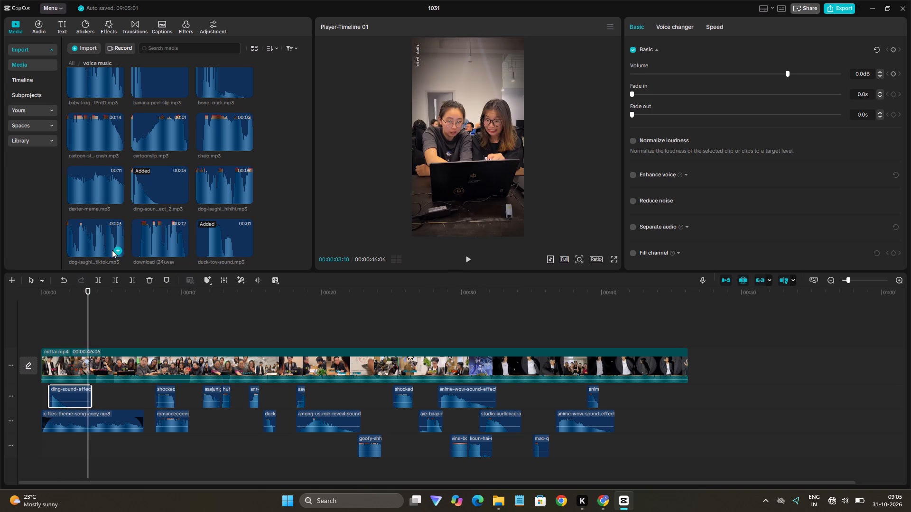
{"action": "key", "text": "space"}
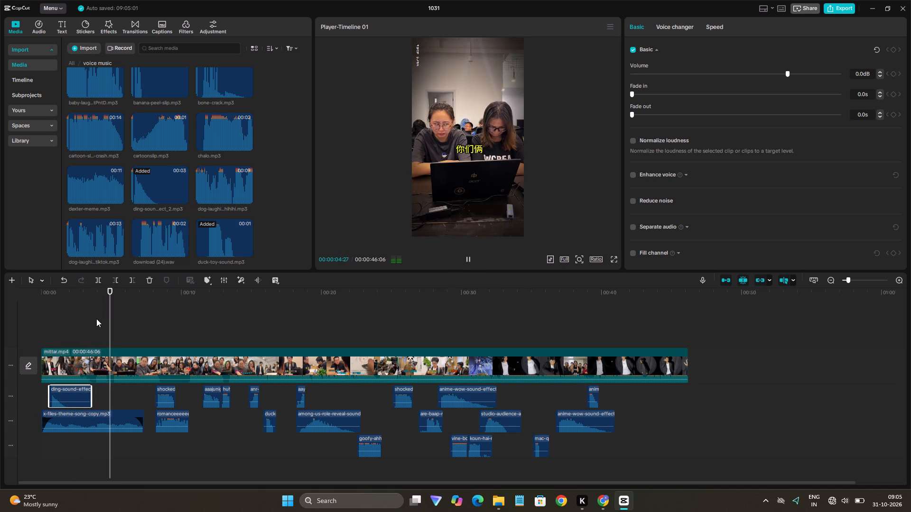
{"action": "key", "text": "space"}
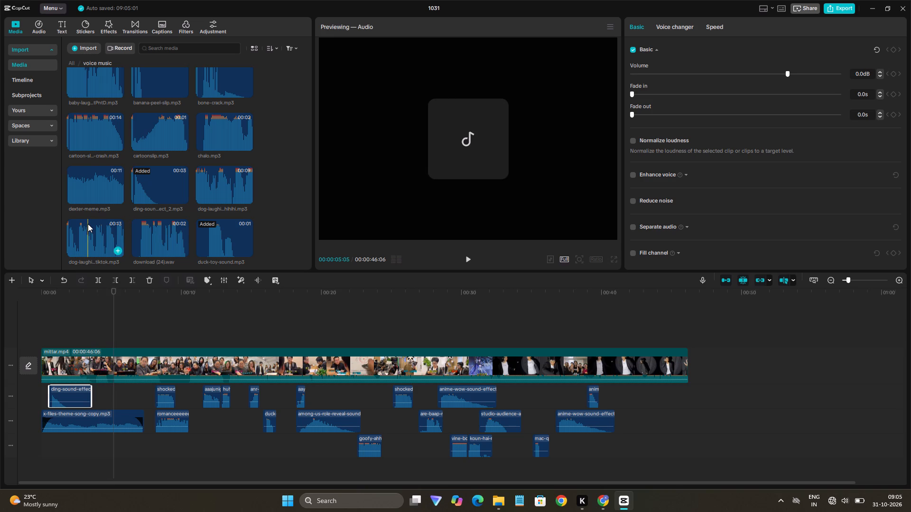
Copy the duck clip at about 16 s, paste the copy onto the first audio track at about 4.7 s, and play that scene.
{"action": "left_click", "coordinate": [70, 225]}
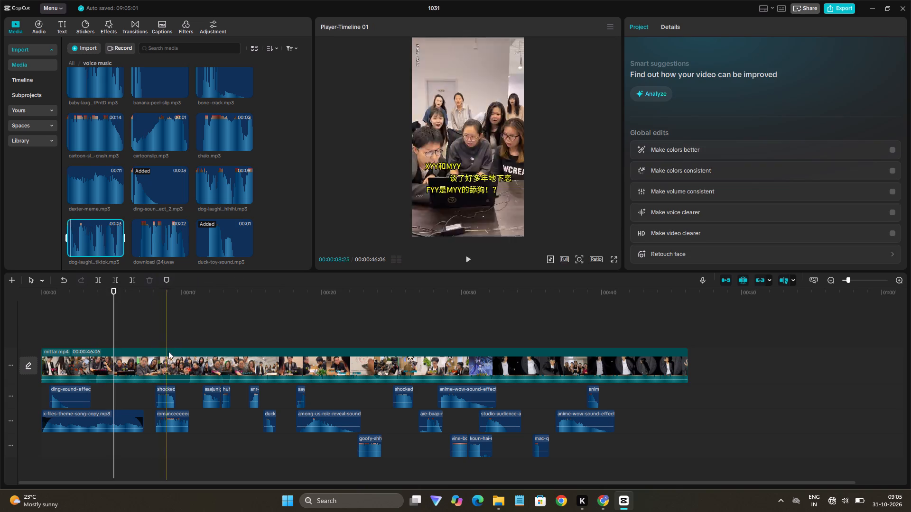
{"action": "left_click", "coordinate": [164, 397]}
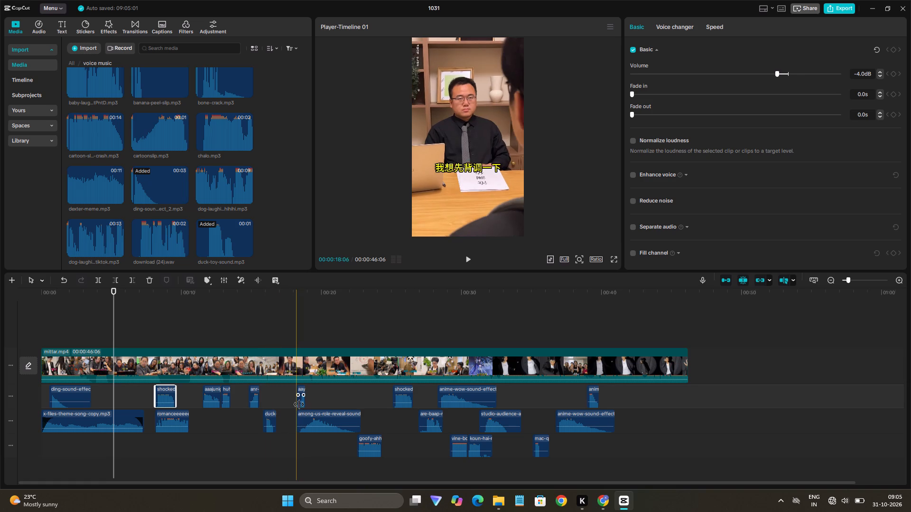
{"action": "left_click", "coordinate": [269, 423]}
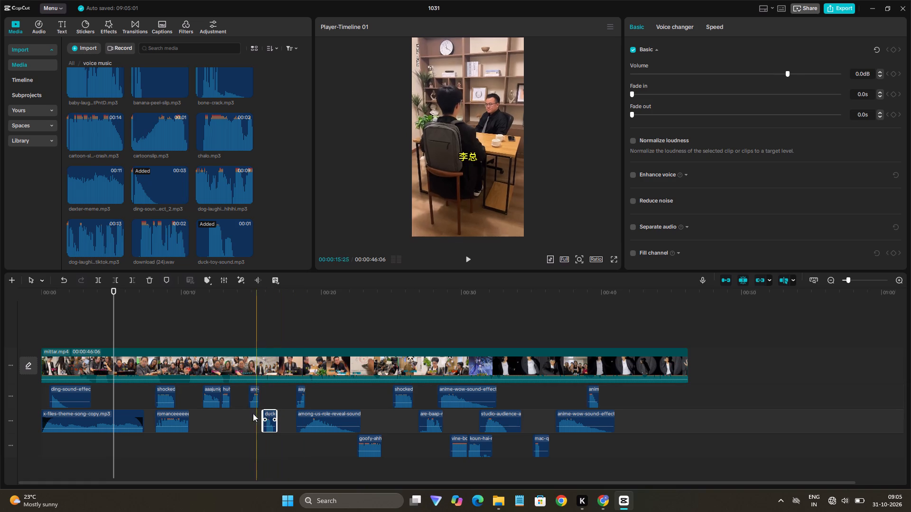
{"action": "key", "text": "space"}
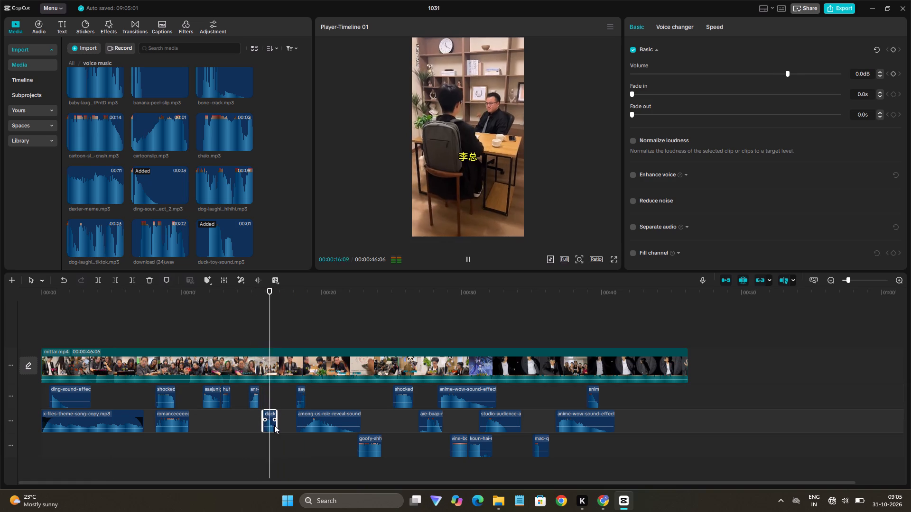
{"action": "left_click", "coordinate": [270, 424]}
{"action": "key", "text": "space"}
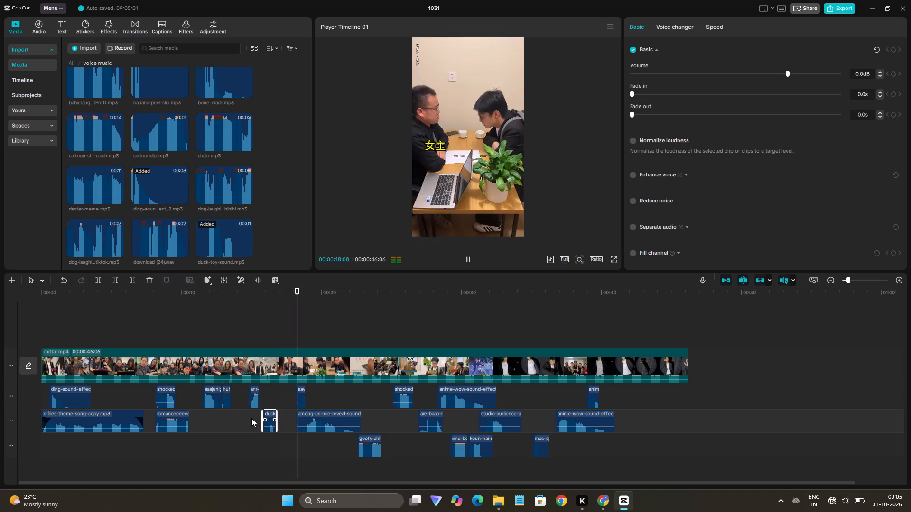
{"action": "key", "text": "ctrl+c"}
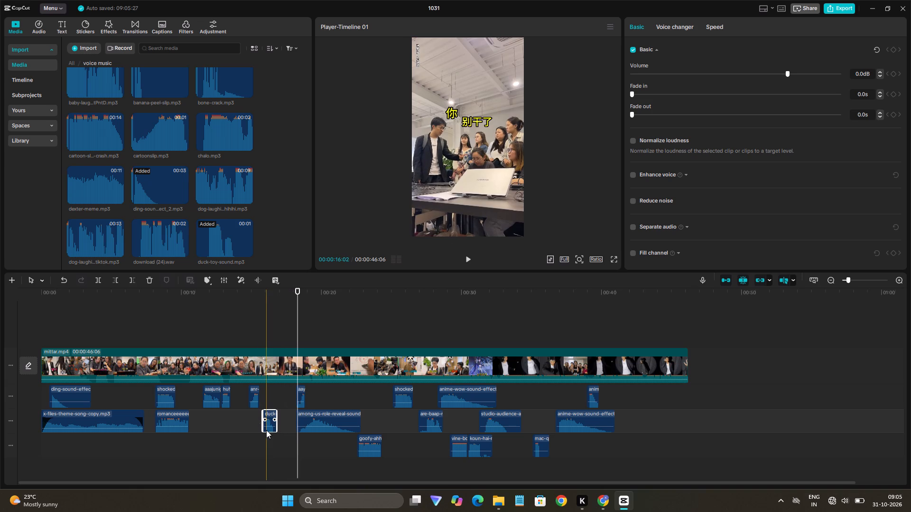
{"action": "key", "text": "ctrl+c"}
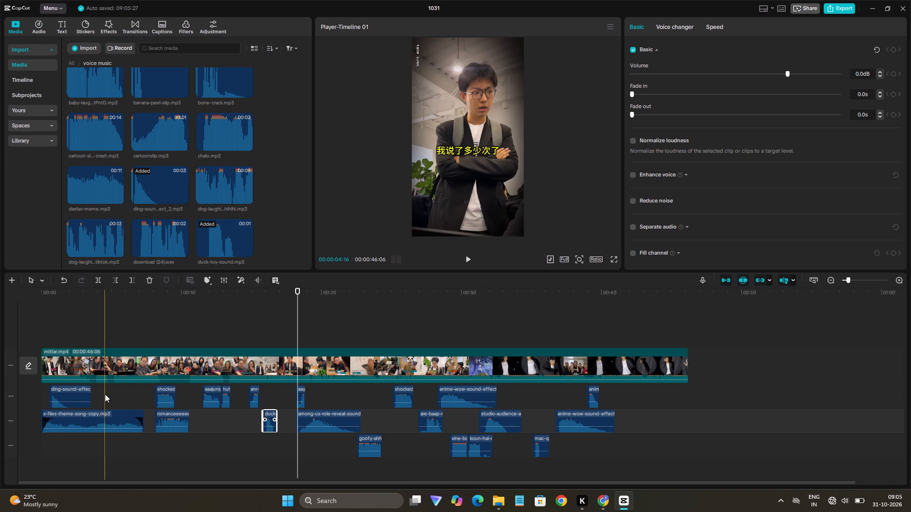
{"action": "key", "text": "ctrl+v"}
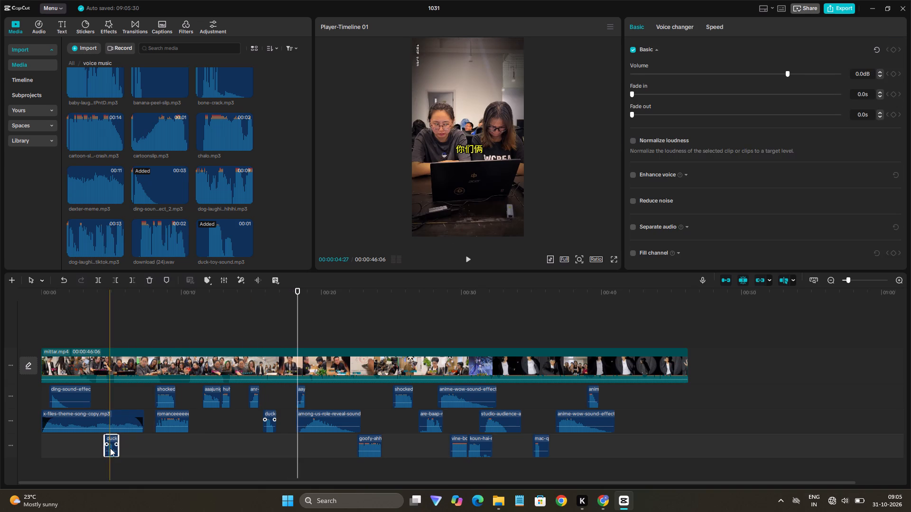
{"action": "left_click_drag", "start_coordinate": [110, 448], "coordinate": [113, 402]}
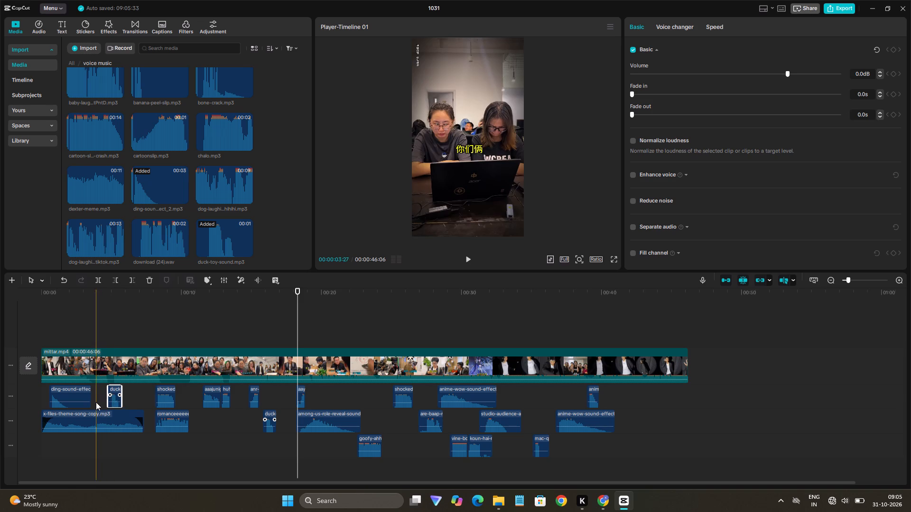
{"action": "left_click", "coordinate": [96, 402]}
{"action": "key", "text": "space"}
{"action": "key", "text": "space"}
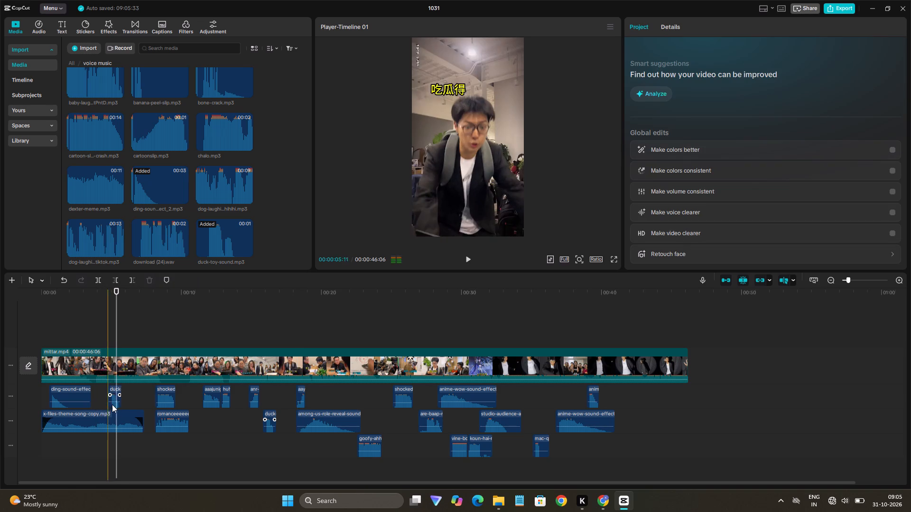
Shift the pasted duck clip on the first audio track to about 5.7 s, replaying the scene to check its timing.
{"action": "left_click", "coordinate": [113, 401]}
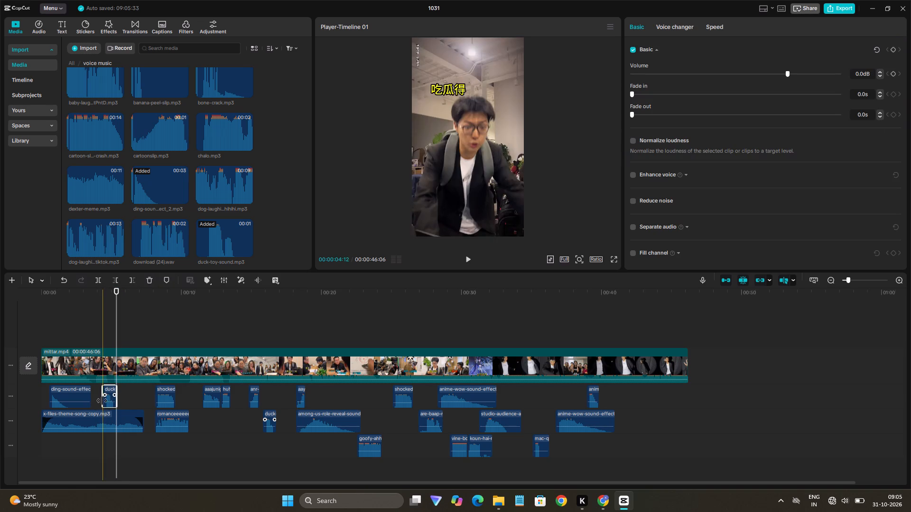
{"action": "left_click", "coordinate": [102, 401]}
{"action": "key", "text": "space"}
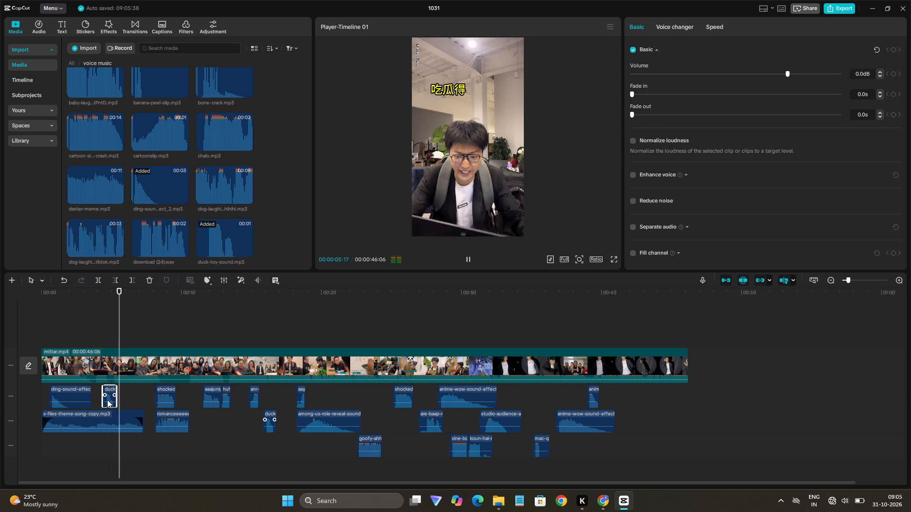
{"action": "left_click", "coordinate": [76, 322]}
{"action": "key", "text": "space"}
{"action": "key", "text": "space"}
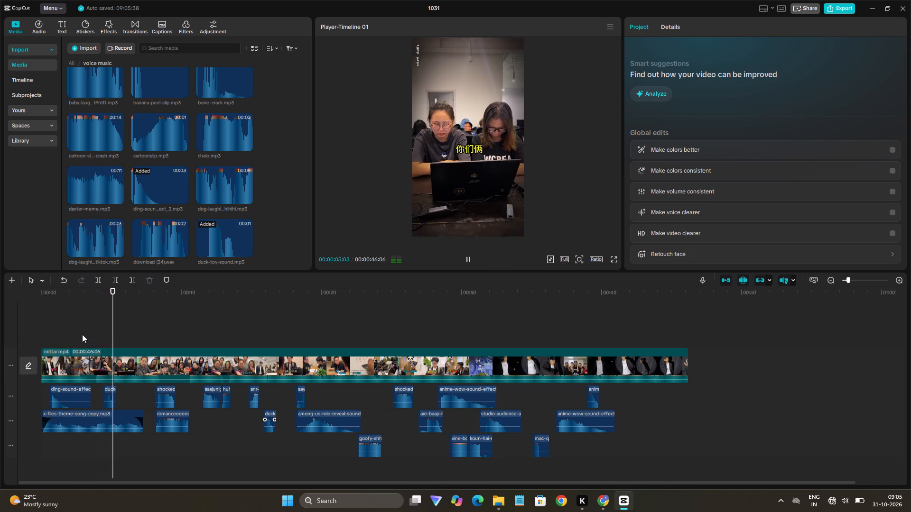
{"action": "key", "text": "space"}
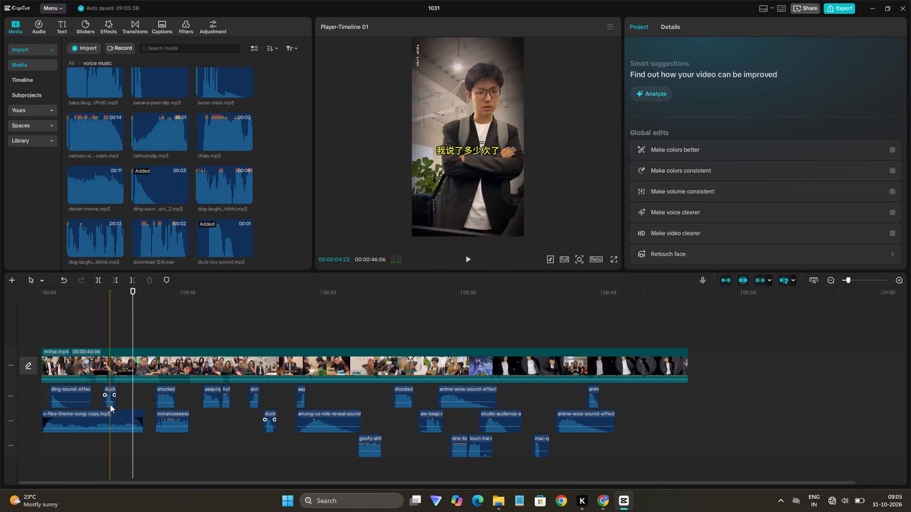
{"action": "left_click_drag", "start_coordinate": [110, 402], "coordinate": [127, 402]}
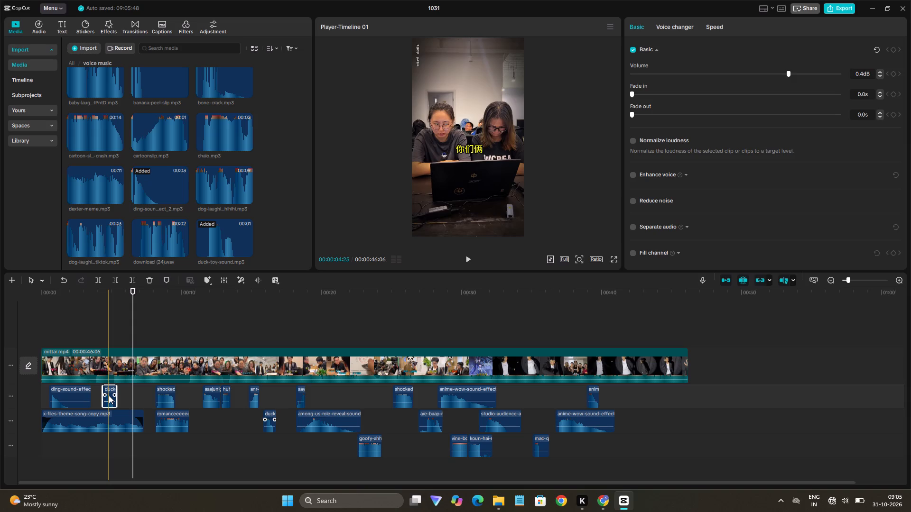
{"action": "left_click_drag", "start_coordinate": [108, 395], "coordinate": [123, 397]}
{"action": "left_click", "coordinate": [115, 394]}
{"action": "key", "text": "space"}
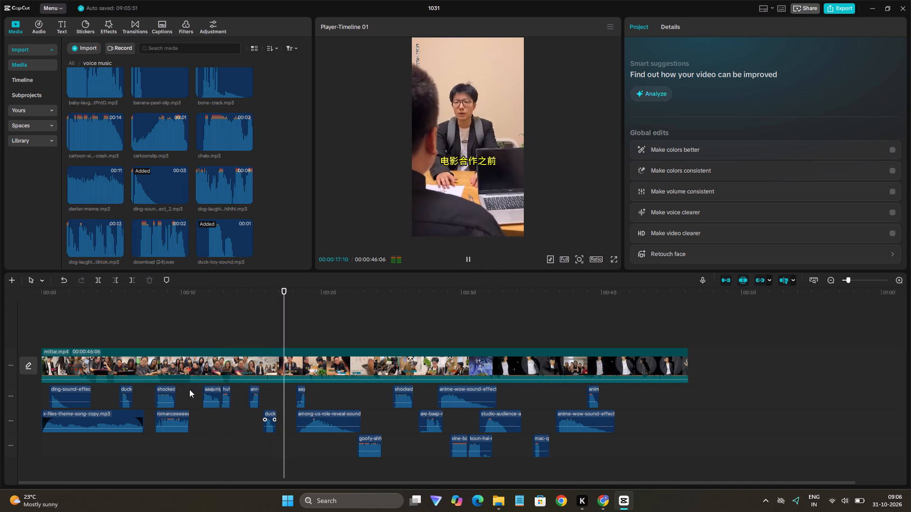
Replay the scenes from about 10.5 s and move the anr-mmmm-sound clip to about 13.3 s on the second audio track.
{"action": "left_click", "coordinate": [189, 389]}
{"action": "key", "text": "space"}
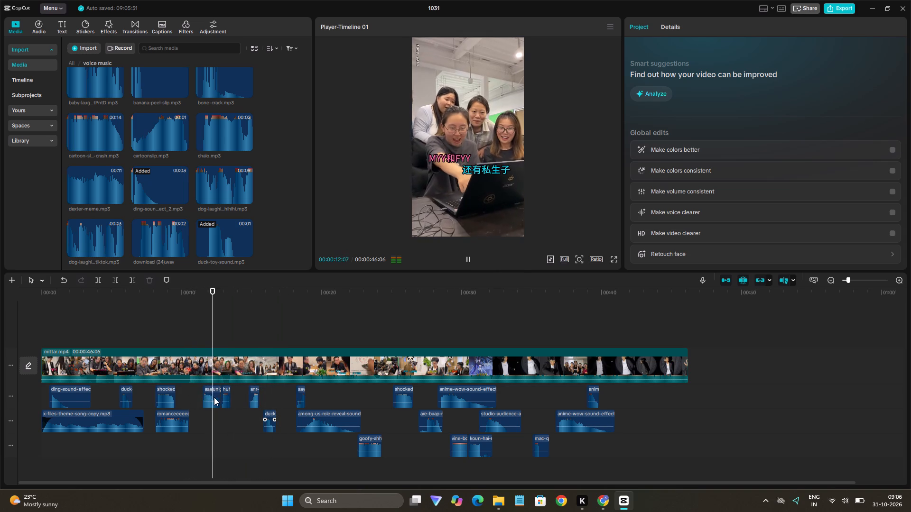
{"action": "key", "text": "space"}
{"action": "key", "text": "space"}
{"action": "key", "text": "space"}
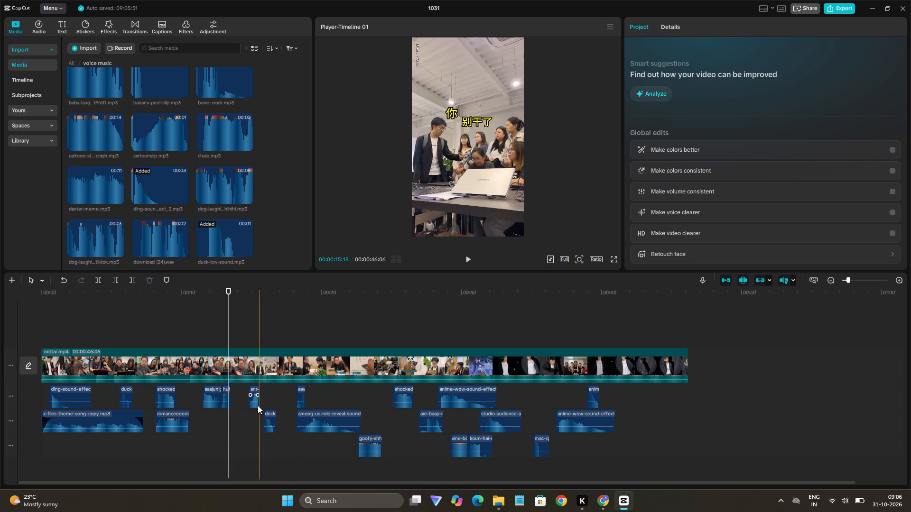
{"action": "left_click_drag", "start_coordinate": [252, 404], "coordinate": [230, 429]}
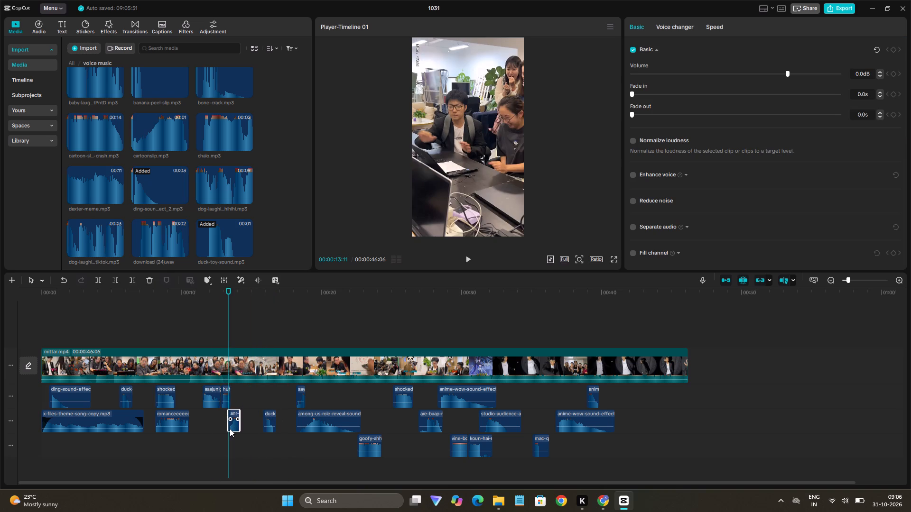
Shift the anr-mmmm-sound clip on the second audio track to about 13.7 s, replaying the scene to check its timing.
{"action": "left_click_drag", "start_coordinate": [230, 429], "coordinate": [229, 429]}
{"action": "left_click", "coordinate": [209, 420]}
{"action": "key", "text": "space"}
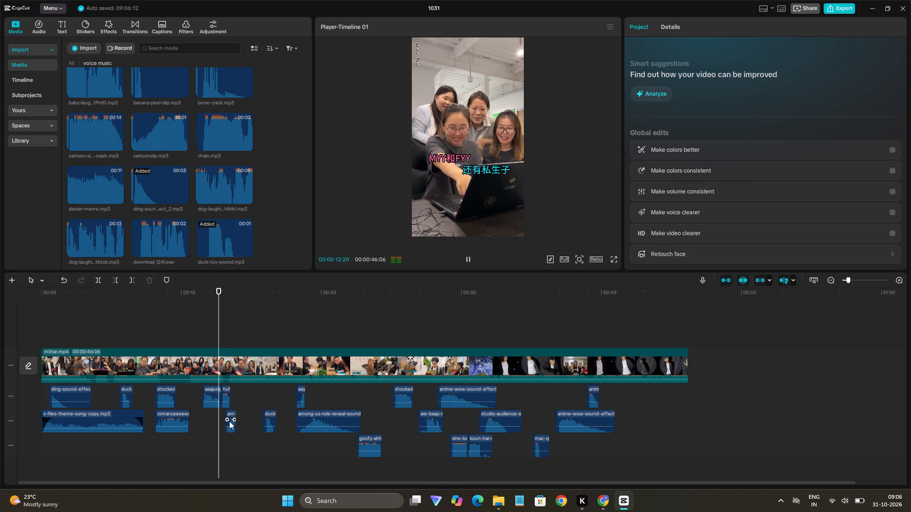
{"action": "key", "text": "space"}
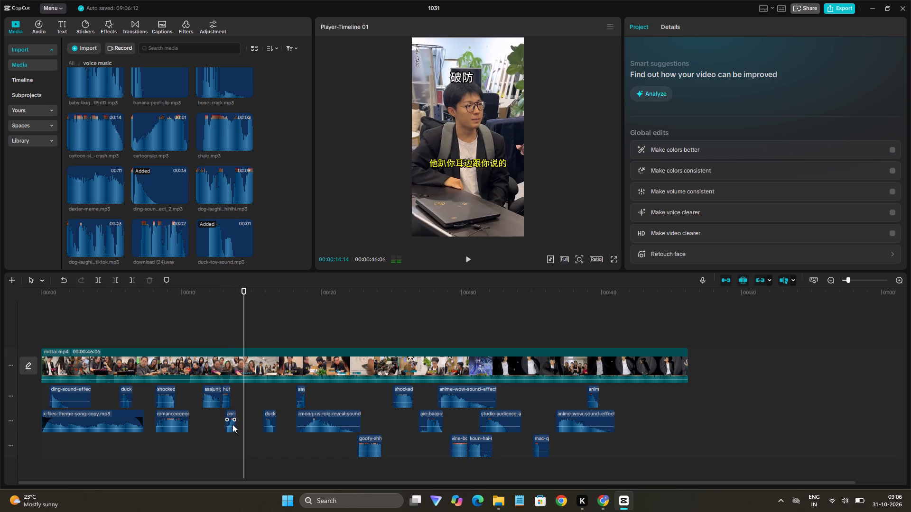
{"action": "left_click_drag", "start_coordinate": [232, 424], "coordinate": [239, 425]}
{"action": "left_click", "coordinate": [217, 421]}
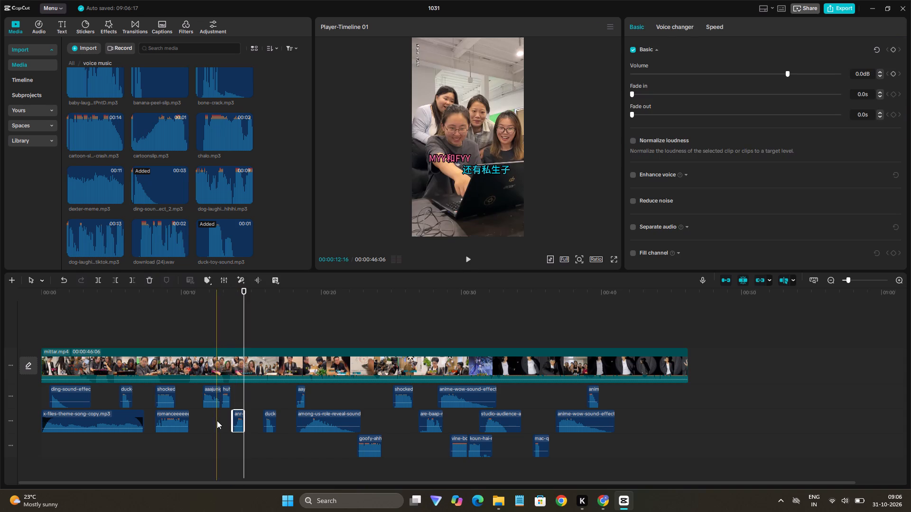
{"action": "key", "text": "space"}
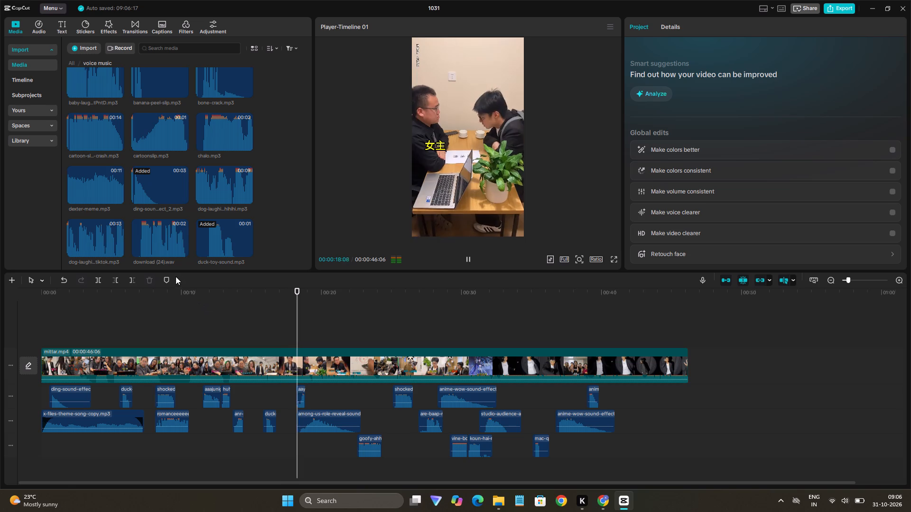
Audition the download (24), dog-laughing, dexter-meme, faaah and engineer_no01 sounds in the voice music folder.
{"action": "left_click", "coordinate": [155, 235]}
{"action": "key", "text": "space"}
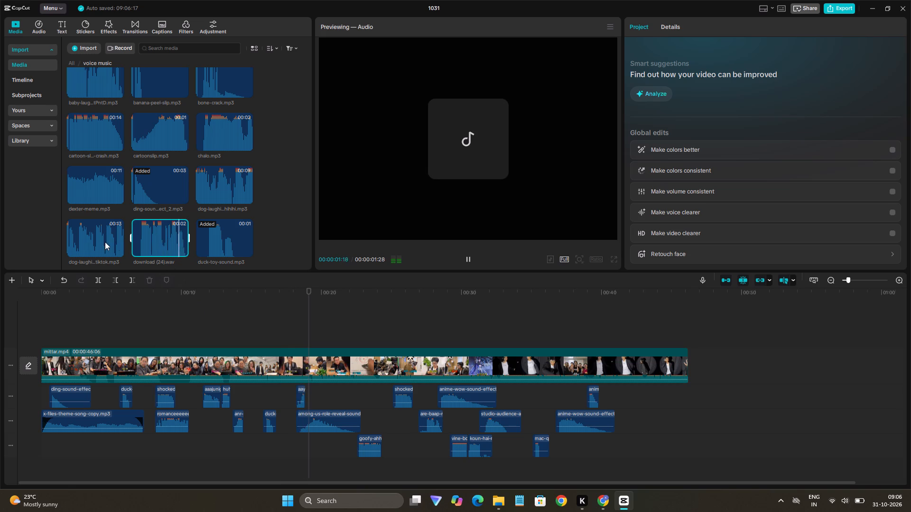
{"action": "left_click", "coordinate": [79, 238]}
{"action": "key", "text": "space"}
{"action": "left_click", "coordinate": [82, 182]}
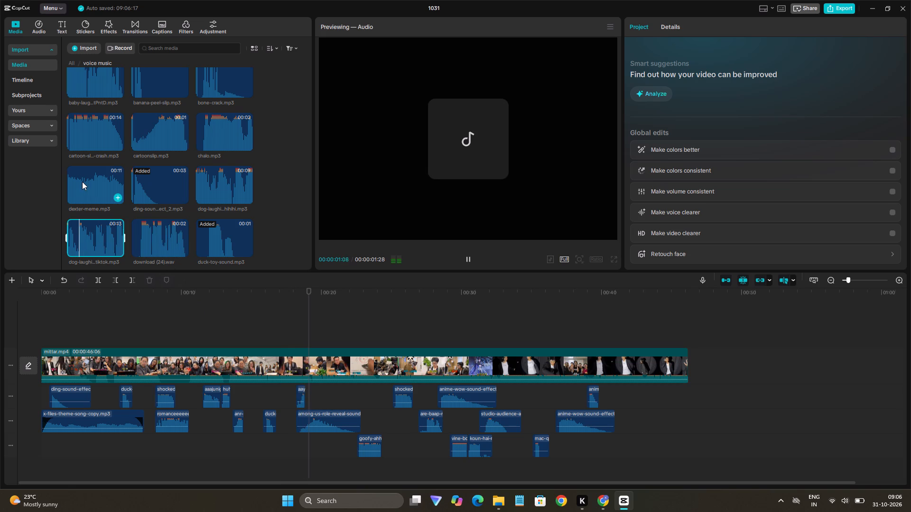
{"action": "key", "text": "space"}
{"action": "scroll", "coordinate": [141, 183], "scroll_direction": "down", "scroll_amount": 1}
{"action": "left_click", "coordinate": [143, 242]}
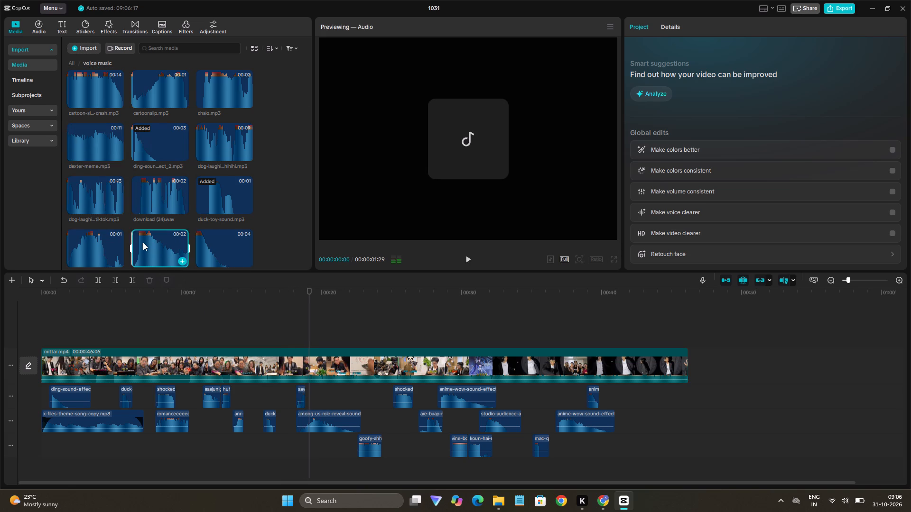
{"action": "key", "text": "space"}
{"action": "scroll", "coordinate": [143, 239], "scroll_direction": "down", "scroll_amount": 1}
{"action": "left_click", "coordinate": [87, 204]}
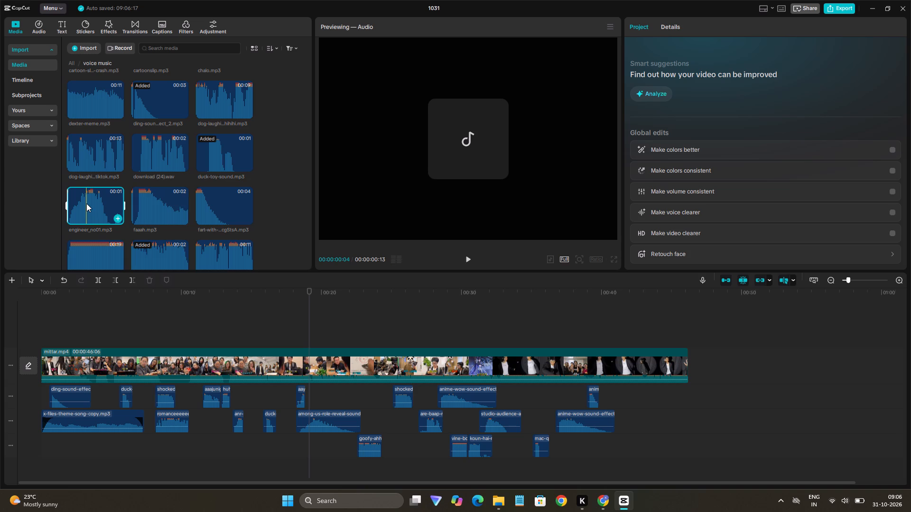
{"action": "key", "text": "space"}
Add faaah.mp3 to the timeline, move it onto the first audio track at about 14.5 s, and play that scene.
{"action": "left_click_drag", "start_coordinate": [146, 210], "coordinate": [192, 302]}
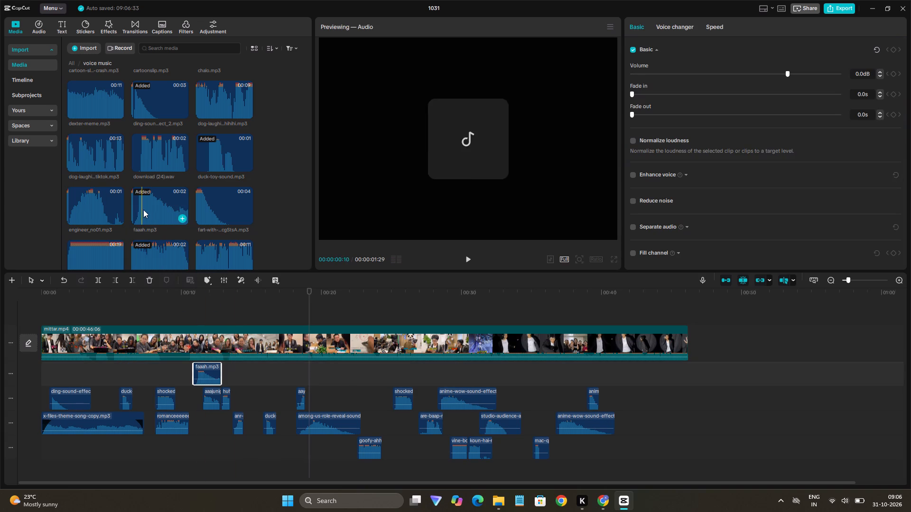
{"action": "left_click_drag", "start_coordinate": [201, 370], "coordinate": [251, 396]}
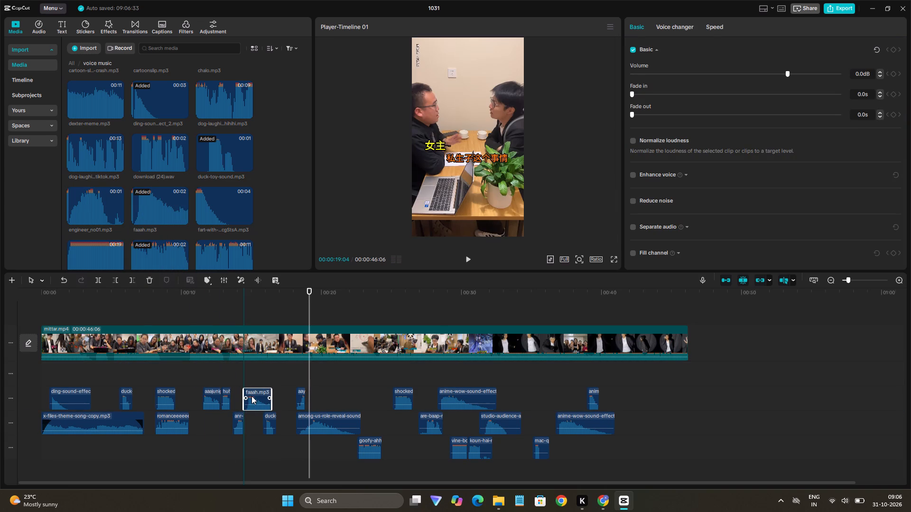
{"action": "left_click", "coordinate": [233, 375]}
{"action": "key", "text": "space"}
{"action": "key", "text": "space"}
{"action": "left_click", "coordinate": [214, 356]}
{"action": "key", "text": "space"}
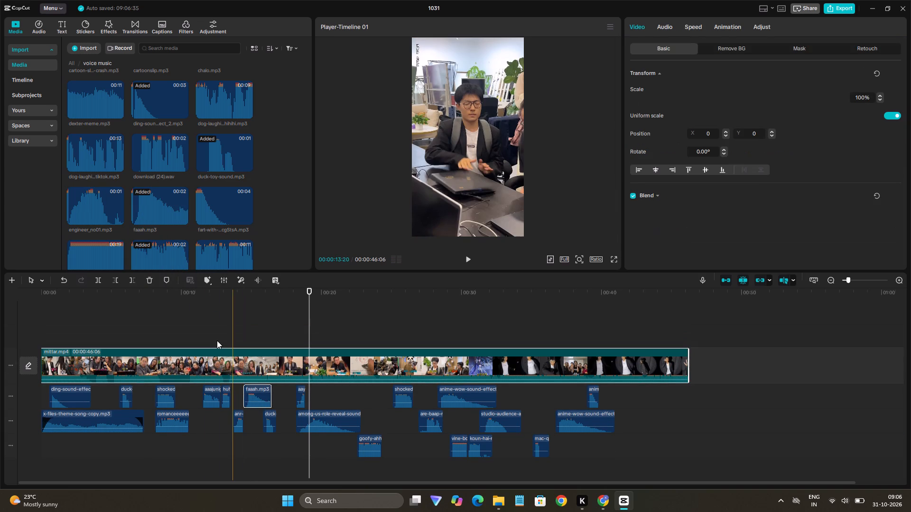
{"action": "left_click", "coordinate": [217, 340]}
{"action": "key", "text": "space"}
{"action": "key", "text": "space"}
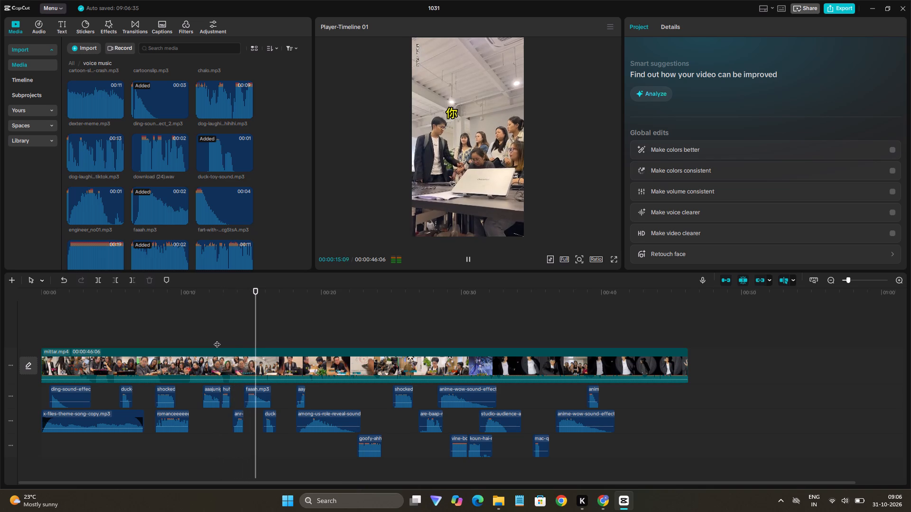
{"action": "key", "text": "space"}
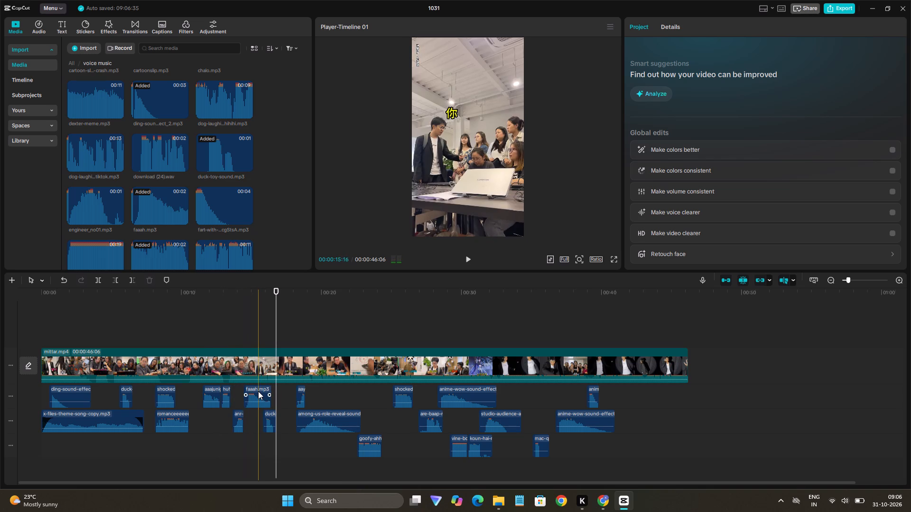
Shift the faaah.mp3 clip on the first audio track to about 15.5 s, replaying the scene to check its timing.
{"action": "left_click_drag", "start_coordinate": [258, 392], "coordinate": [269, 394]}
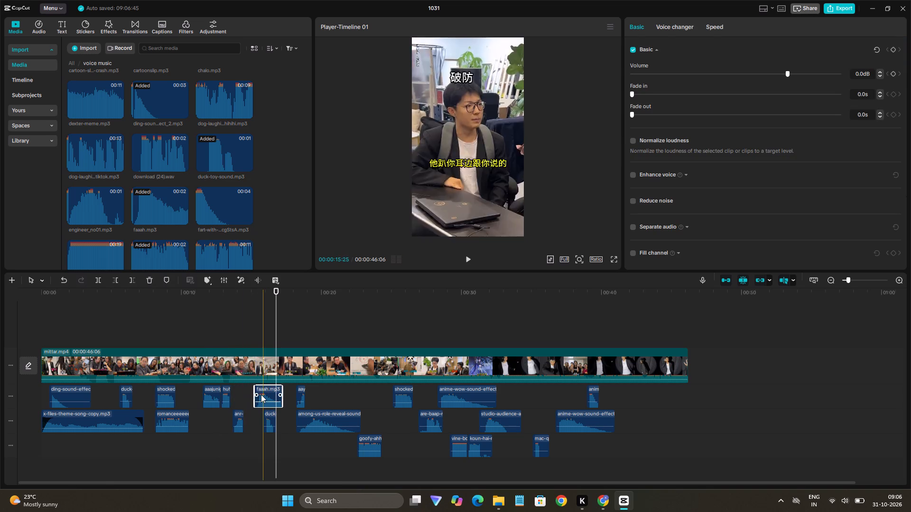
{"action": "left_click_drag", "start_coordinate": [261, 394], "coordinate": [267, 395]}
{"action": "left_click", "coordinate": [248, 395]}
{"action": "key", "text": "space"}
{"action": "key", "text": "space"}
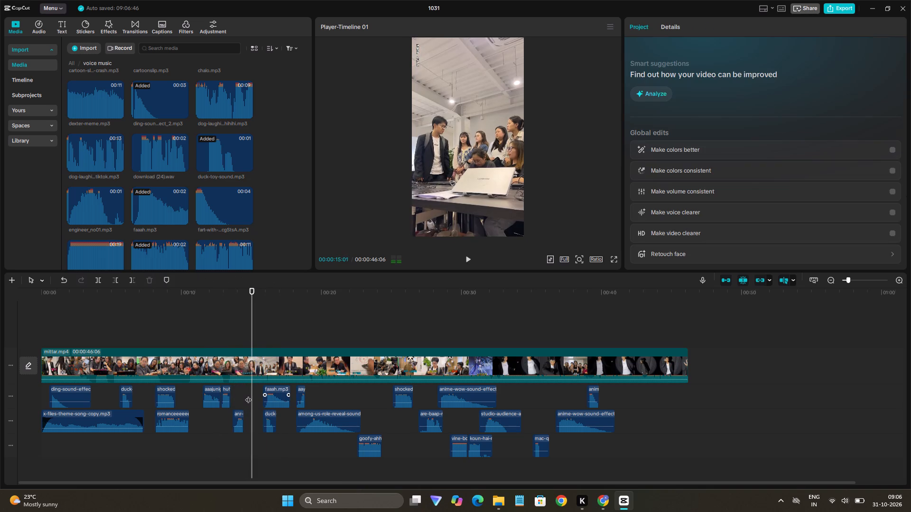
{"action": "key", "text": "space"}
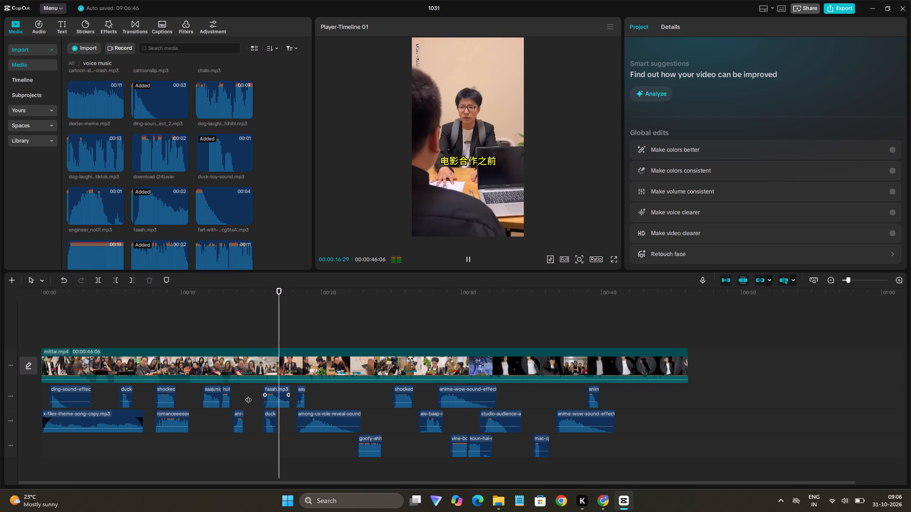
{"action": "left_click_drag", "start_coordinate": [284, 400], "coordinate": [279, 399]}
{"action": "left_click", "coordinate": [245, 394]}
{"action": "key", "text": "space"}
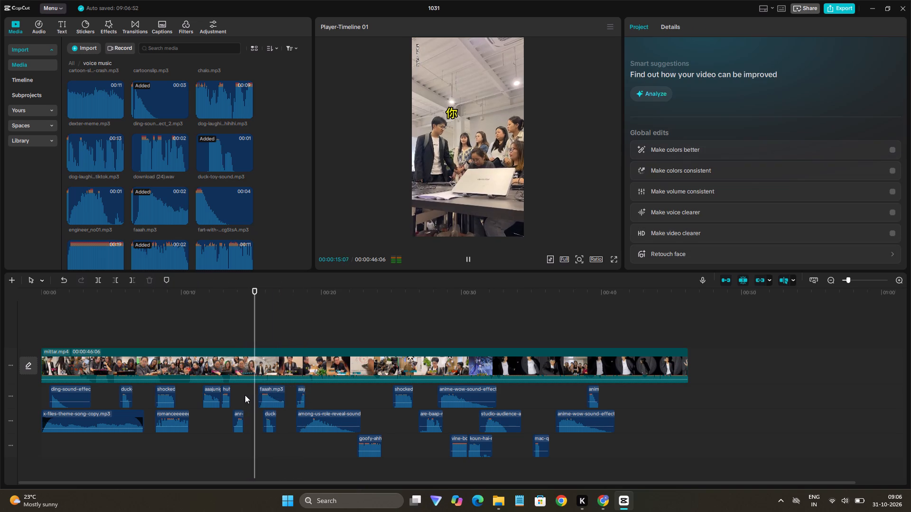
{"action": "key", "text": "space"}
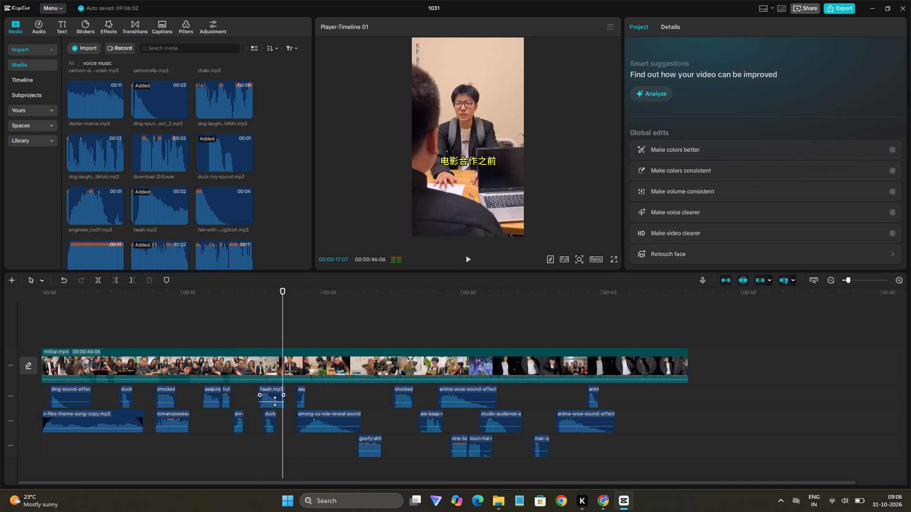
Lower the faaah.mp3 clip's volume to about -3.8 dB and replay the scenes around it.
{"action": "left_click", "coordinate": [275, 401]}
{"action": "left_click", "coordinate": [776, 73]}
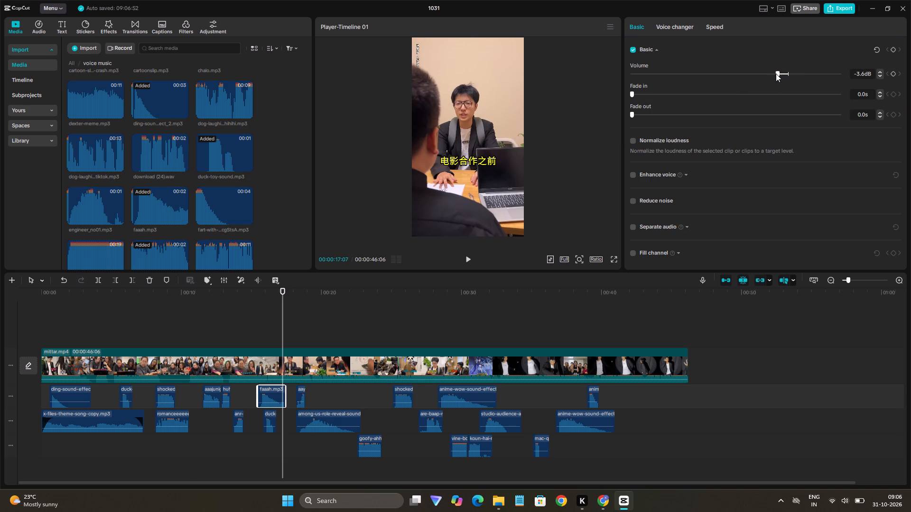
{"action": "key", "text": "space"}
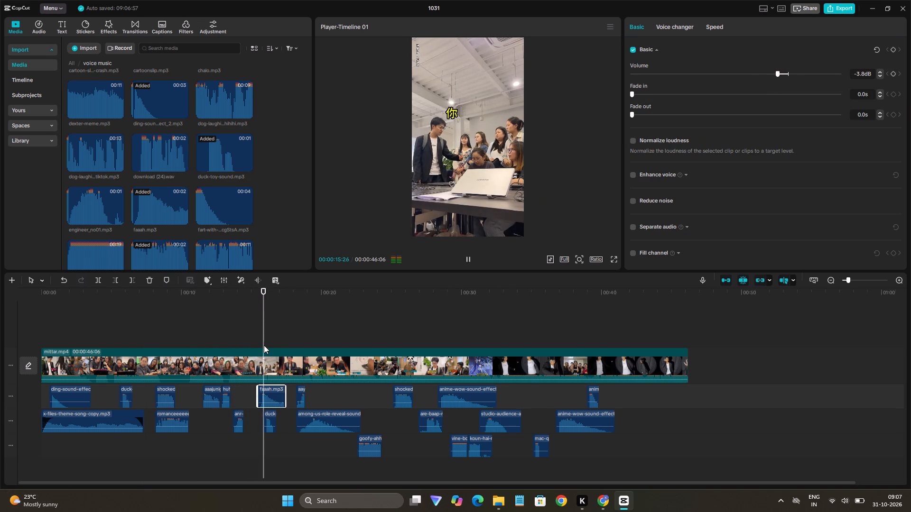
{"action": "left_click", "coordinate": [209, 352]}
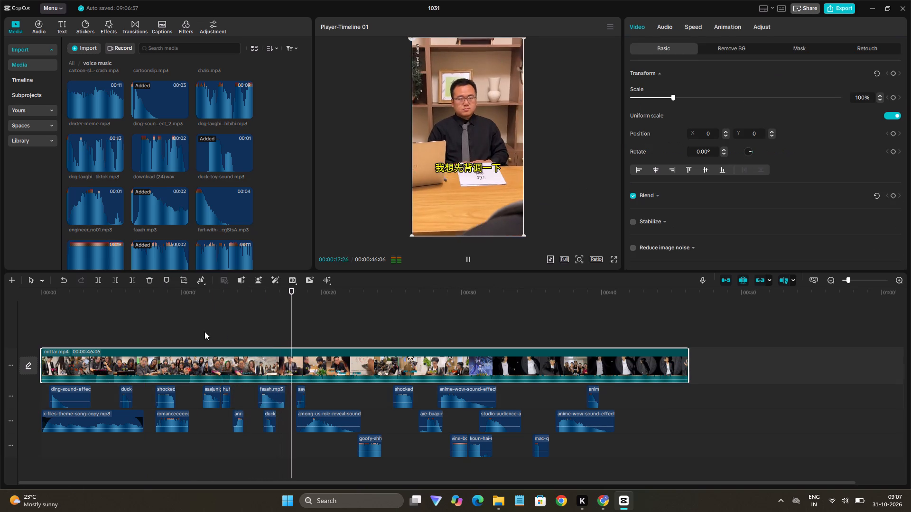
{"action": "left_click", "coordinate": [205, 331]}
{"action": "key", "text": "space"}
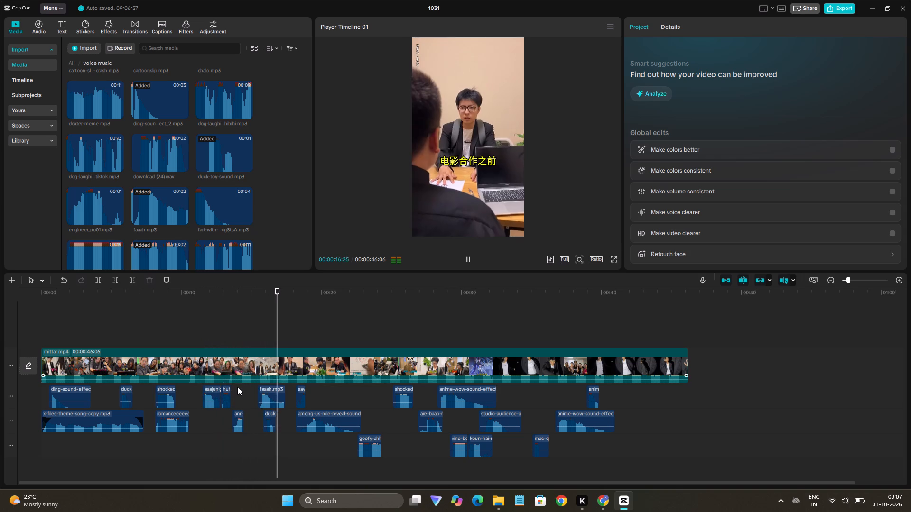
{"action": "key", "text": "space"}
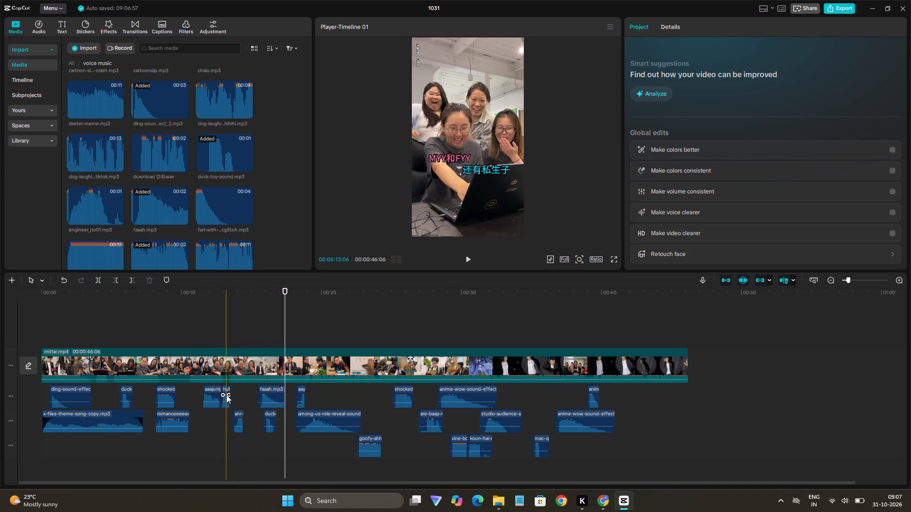
Undo the faaah.mp3 clip's volume change, shifts and insertion, and the anr-mmmm-sound clip's moves to the second audio track.
{"action": "key", "text": "ctrl+z"}
{"action": "key", "text": "ctrl+z"}
{"action": "key", "text": "ctrl+z"}
{"action": "key", "text": "ctrl+z"}
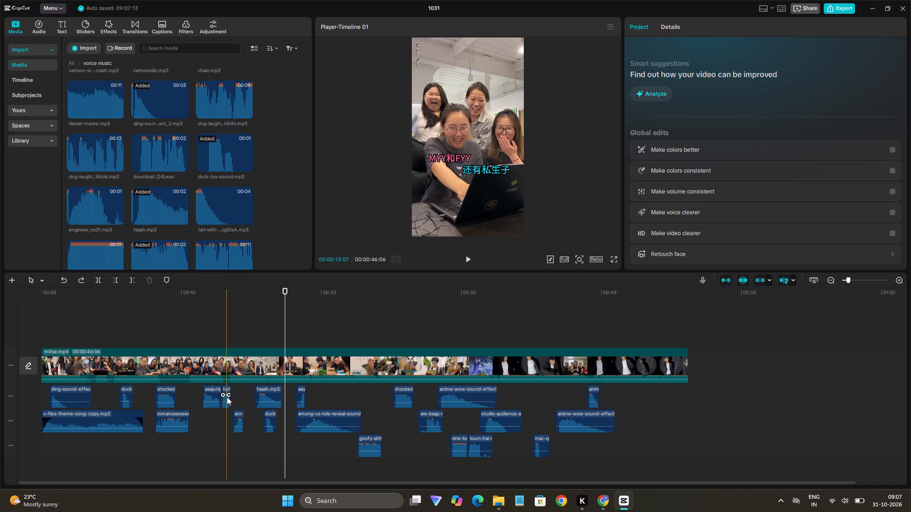
{"action": "key", "text": "ctrl+z"}
{"action": "key", "text": "ctrl+z"}
{"action": "key", "text": "ctrl+z"}
{"action": "key", "text": "ctrl+z"}
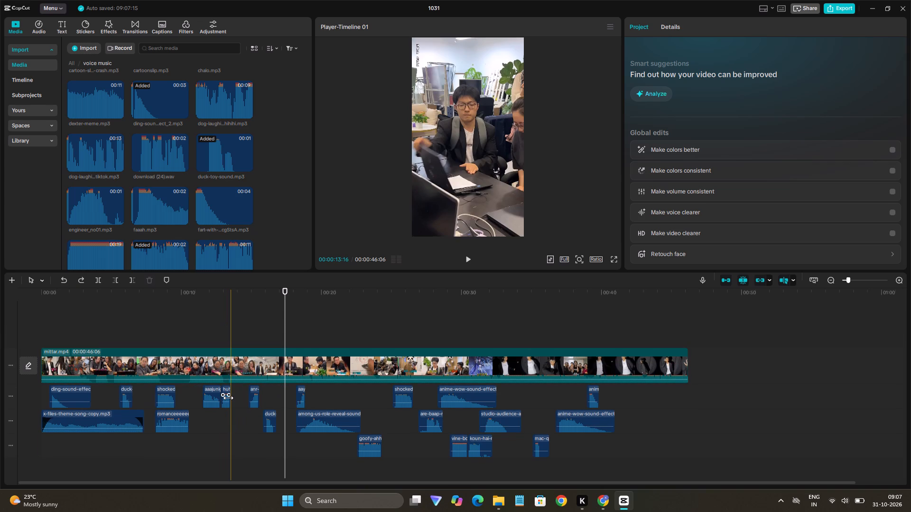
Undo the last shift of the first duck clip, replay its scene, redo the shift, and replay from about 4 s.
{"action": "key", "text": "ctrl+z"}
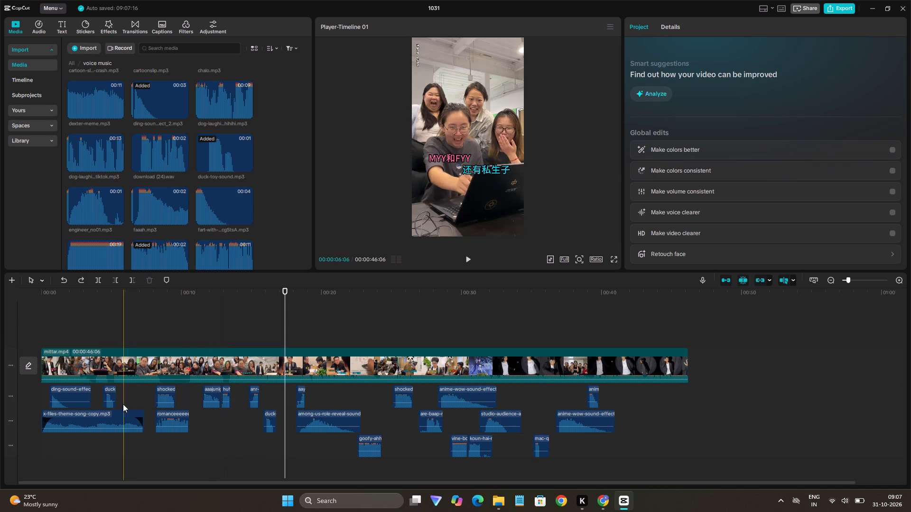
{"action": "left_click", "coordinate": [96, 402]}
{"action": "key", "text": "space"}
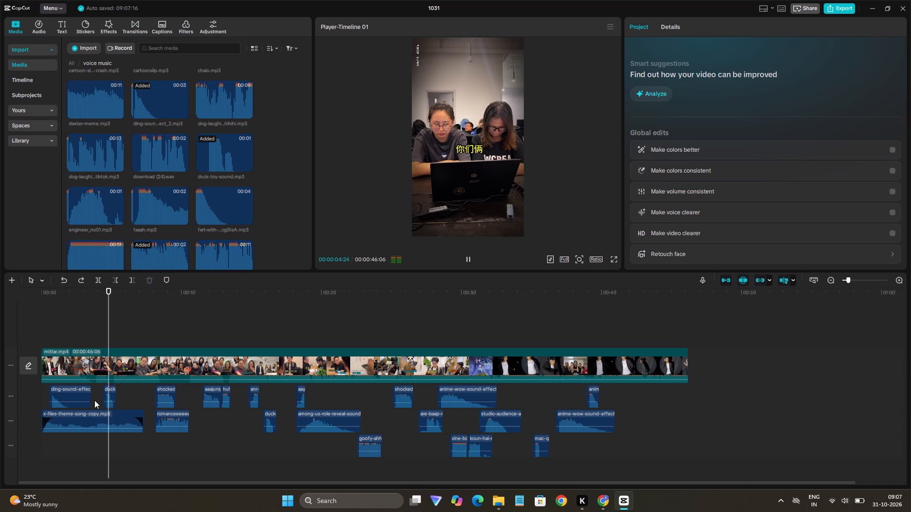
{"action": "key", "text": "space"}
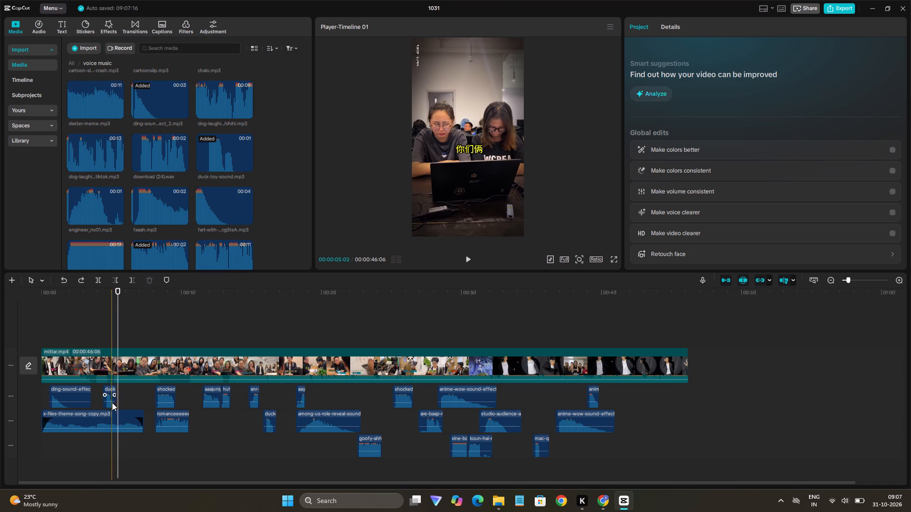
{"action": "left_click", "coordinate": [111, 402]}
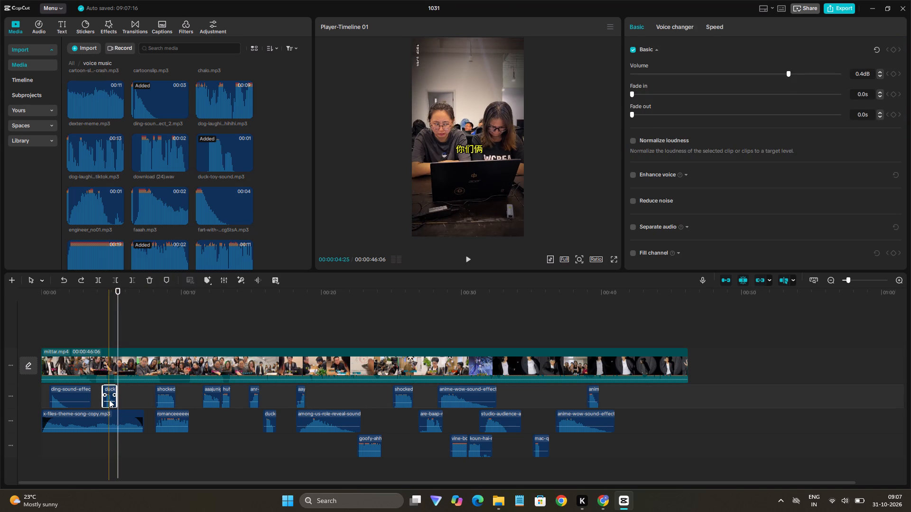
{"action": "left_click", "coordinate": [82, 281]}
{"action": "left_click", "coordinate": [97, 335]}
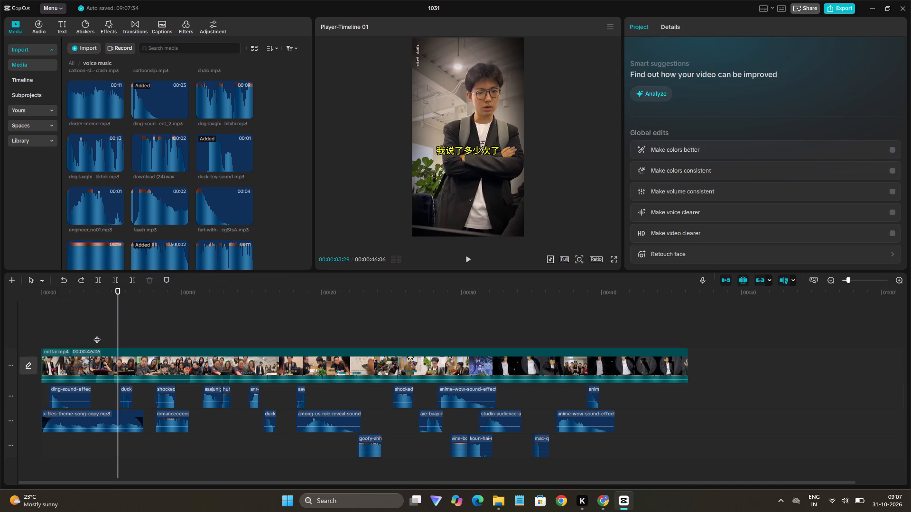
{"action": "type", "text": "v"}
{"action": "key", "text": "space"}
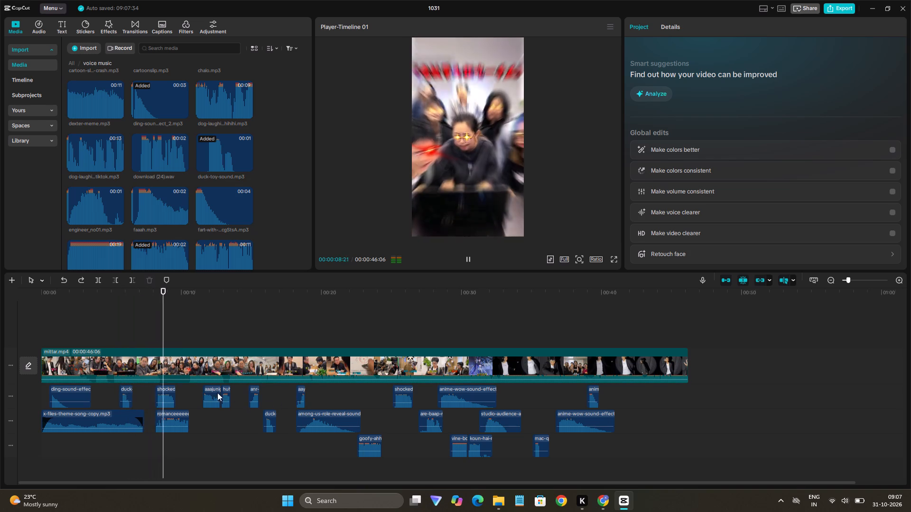
Add faaah.mp3 to the second audio track after the romanceeeeeee clip and play from about 11 s.
{"action": "left_click_drag", "start_coordinate": [155, 203], "coordinate": [189, 411]}
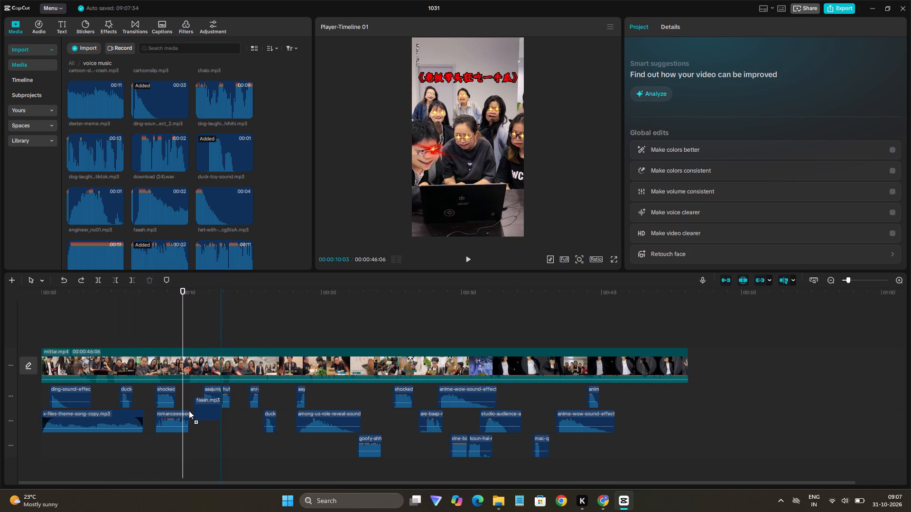
{"action": "left_click_drag", "start_coordinate": [189, 411], "coordinate": [217, 419]}
{"action": "left_click", "coordinate": [195, 415]}
{"action": "key", "text": "space"}
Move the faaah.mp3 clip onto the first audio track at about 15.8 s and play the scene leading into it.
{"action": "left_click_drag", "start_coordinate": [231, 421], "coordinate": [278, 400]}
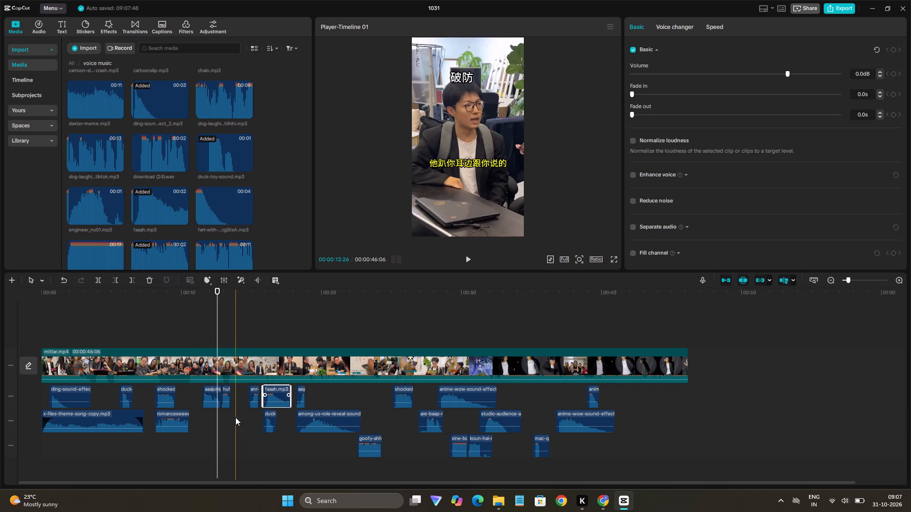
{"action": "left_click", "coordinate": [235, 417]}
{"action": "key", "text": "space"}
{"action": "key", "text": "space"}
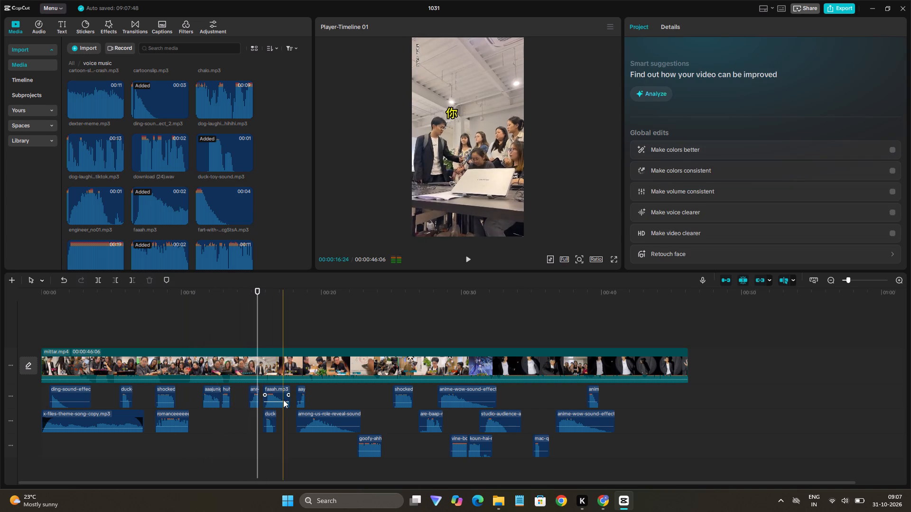
Move the faaah.mp3 clip onto the second audio track at about 11.6 s and replay the scenes from about 9.6 s.
{"action": "left_click_drag", "start_coordinate": [275, 396], "coordinate": [216, 420]}
{"action": "left_click", "coordinate": [176, 401]}
{"action": "key", "text": "space"}
{"action": "key", "text": "space"}
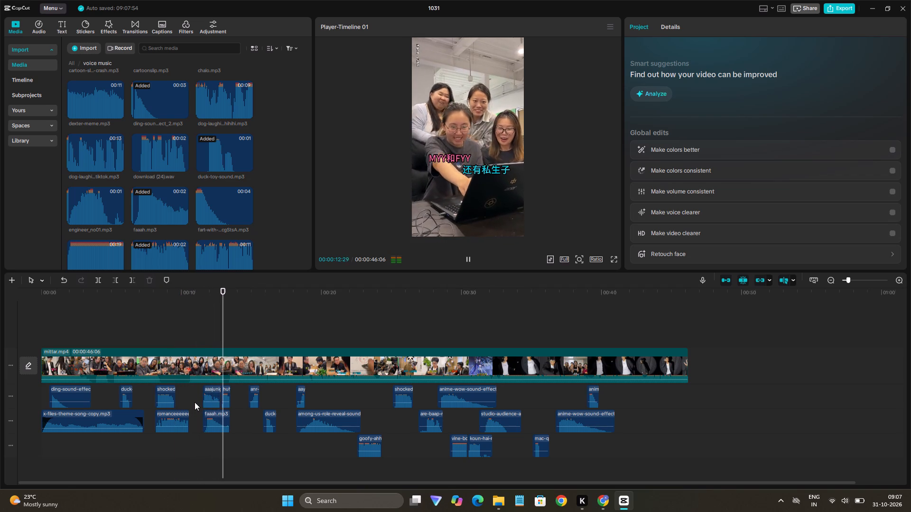
Move the faaah.mp3 clip on the second audio track to about 13.2 s and replay the scenes leading into it.
{"action": "key", "text": "space"}
{"action": "key", "text": "space"}
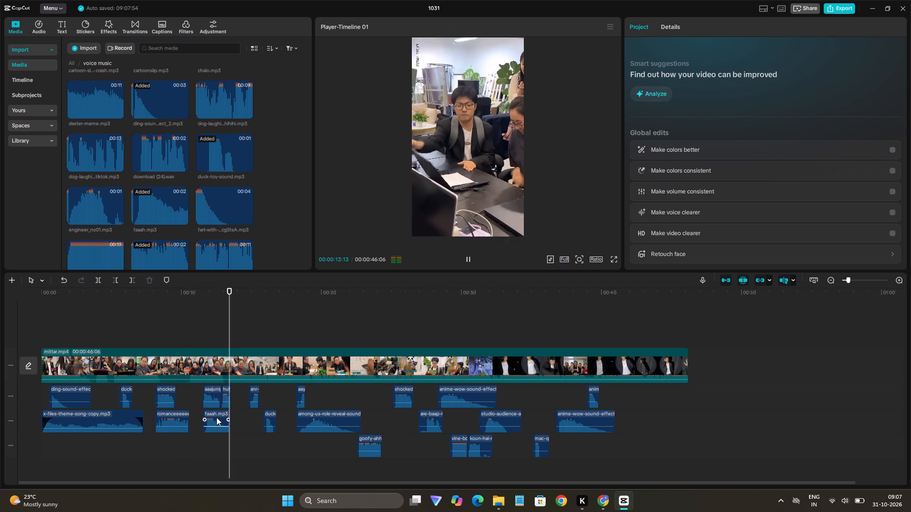
{"action": "key", "text": "space"}
{"action": "left_click_drag", "start_coordinate": [218, 418], "coordinate": [237, 421]}
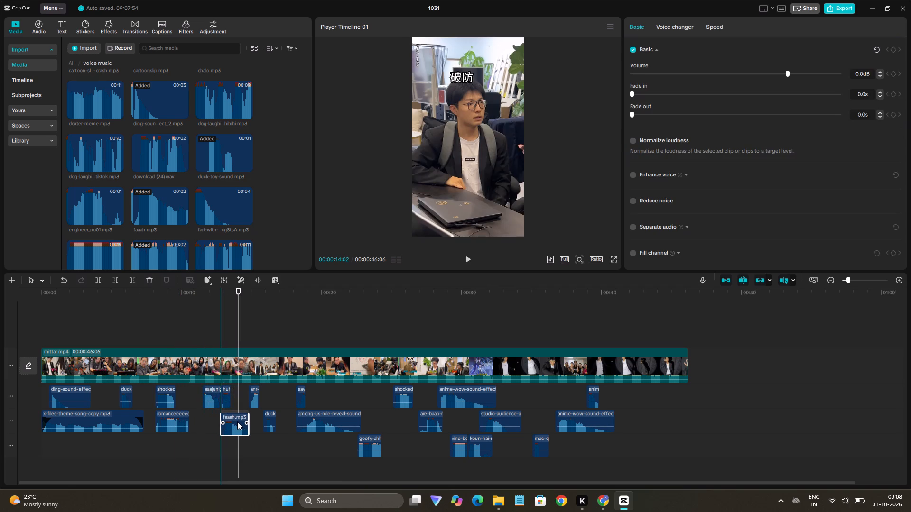
{"action": "left_click_drag", "start_coordinate": [237, 421], "coordinate": [241, 421]}
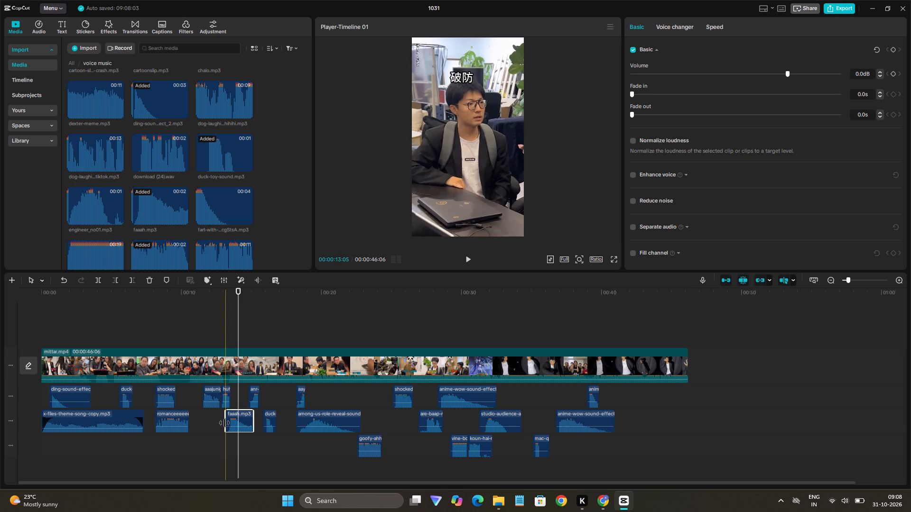
{"action": "left_click", "coordinate": [224, 423]}
{"action": "key", "text": "space"}
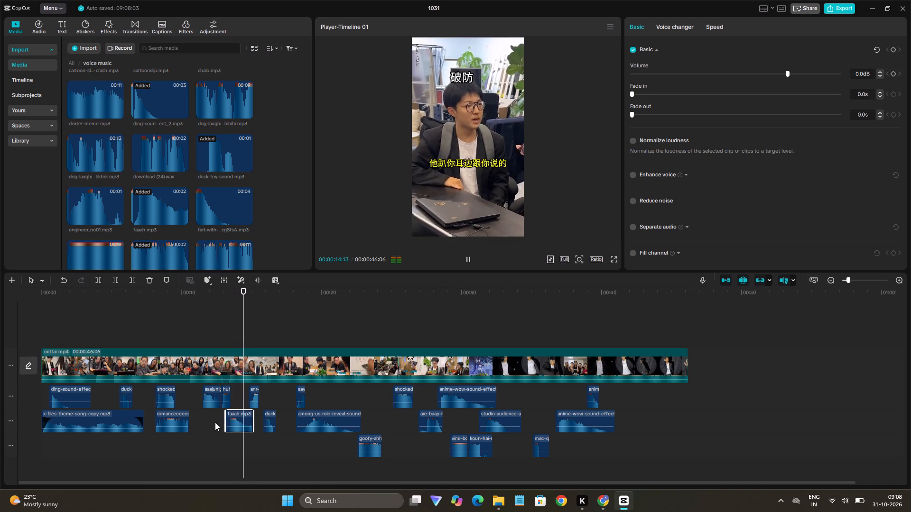
{"action": "left_click", "coordinate": [202, 423]}
{"action": "key", "text": "space"}
{"action": "key", "text": "space"}
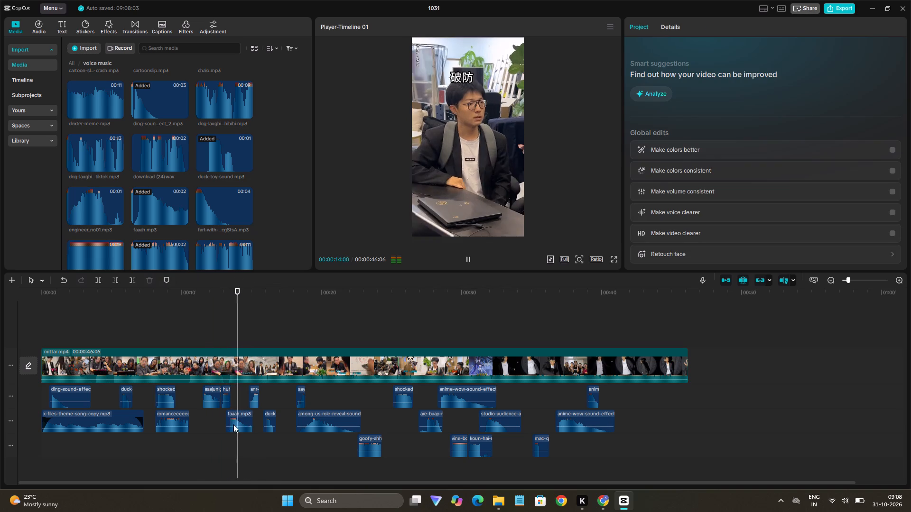
Lower the faaah.mp3 clip's volume to -7.3 dB and let the video play to about 44 s.
{"action": "left_click", "coordinate": [234, 421]}
{"action": "left_click", "coordinate": [240, 427]}
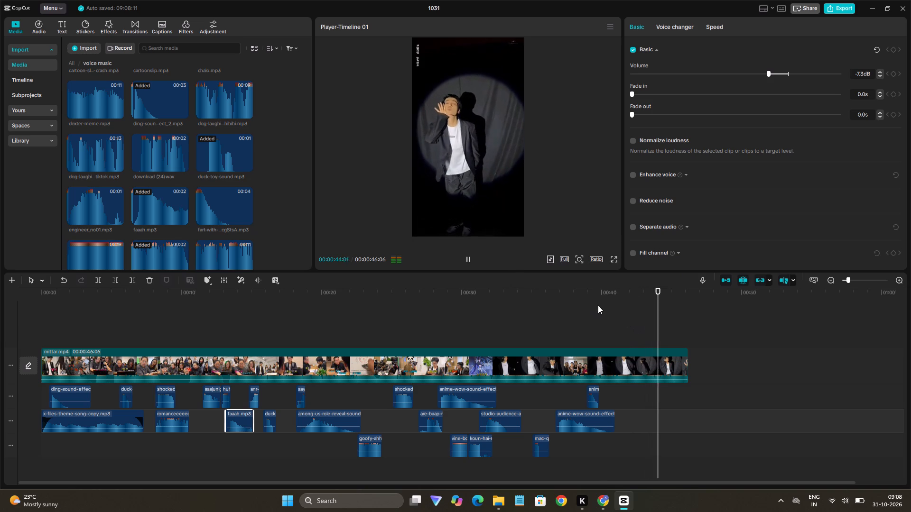
{"action": "key", "text": "space"}
Find the scene at about 5.7 s and add the wide-eyed cat face from the trending stickers above the video there.
{"action": "scroll", "coordinate": [159, 142], "scroll_direction": "up", "scroll_amount": 2}
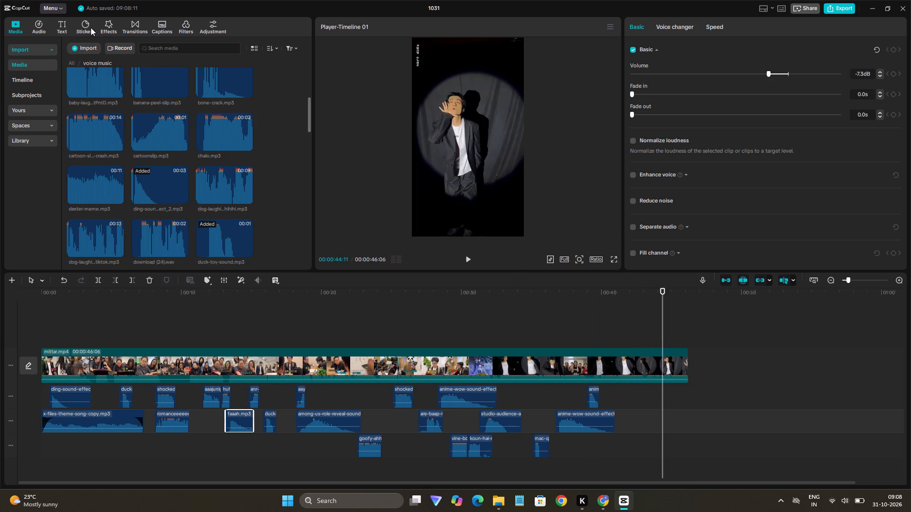
{"action": "left_click", "coordinate": [90, 27]}
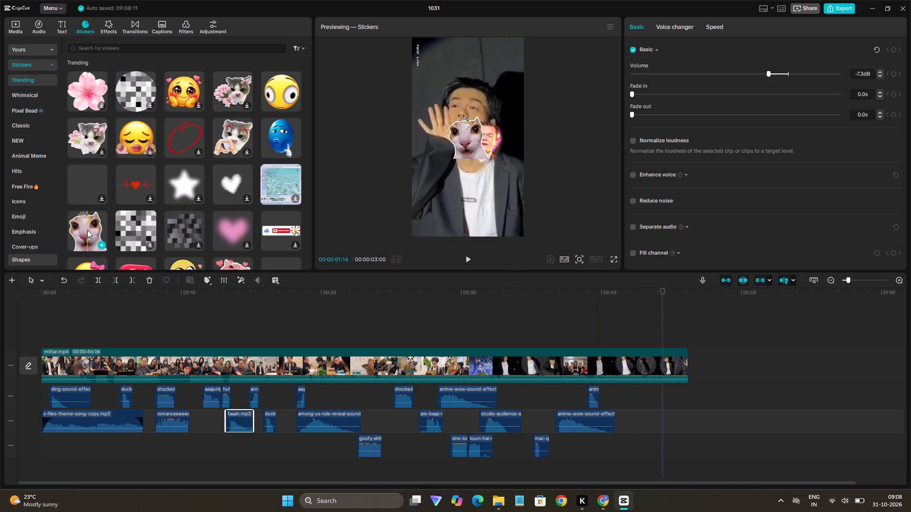
{"action": "key", "text": "space"}
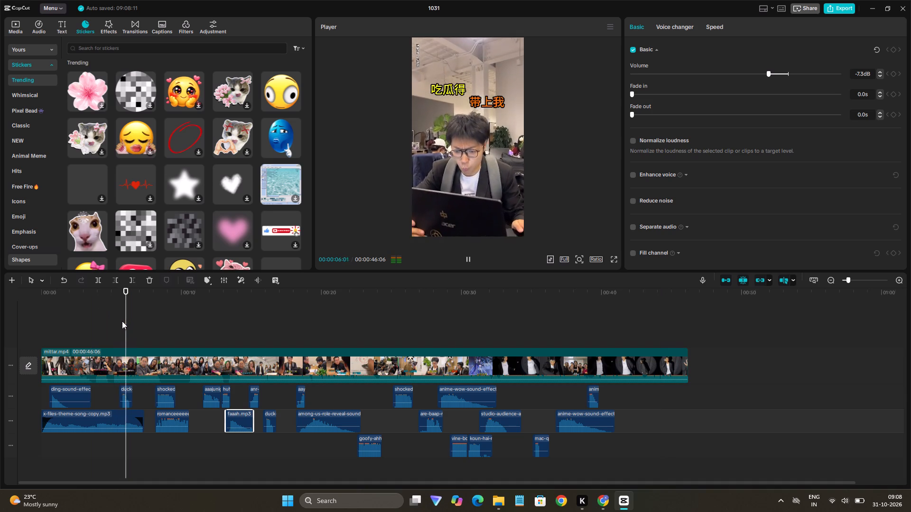
{"action": "key", "text": "space"}
{"action": "left_click", "coordinate": [109, 321]}
{"action": "key", "text": "space"}
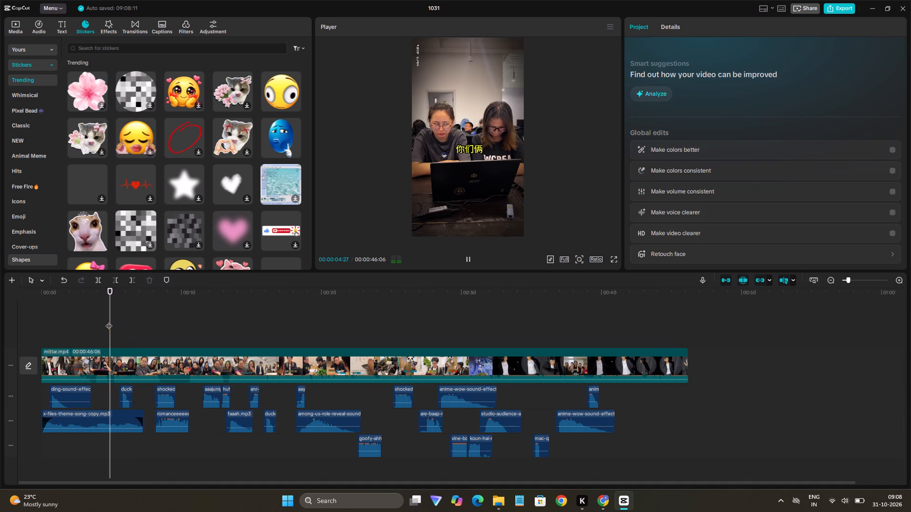
{"action": "key", "text": "space"}
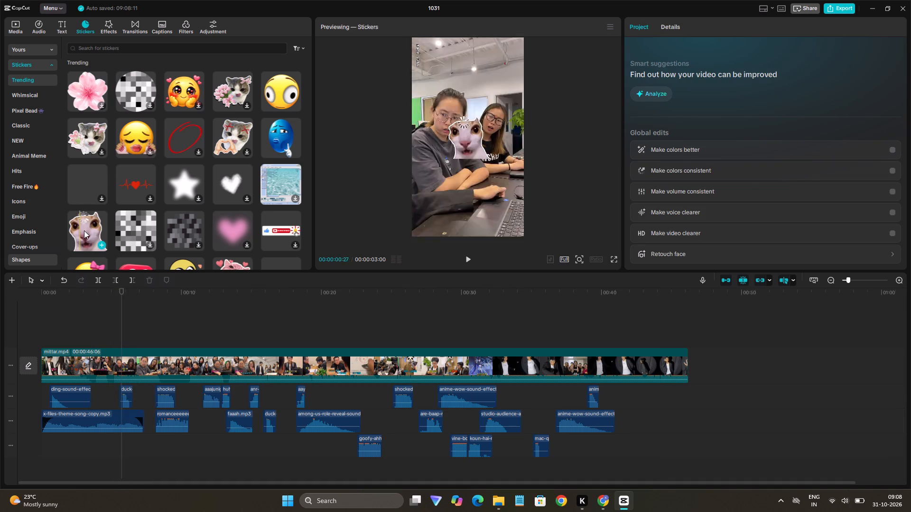
{"action": "left_click_drag", "start_coordinate": [84, 230], "coordinate": [121, 339]}
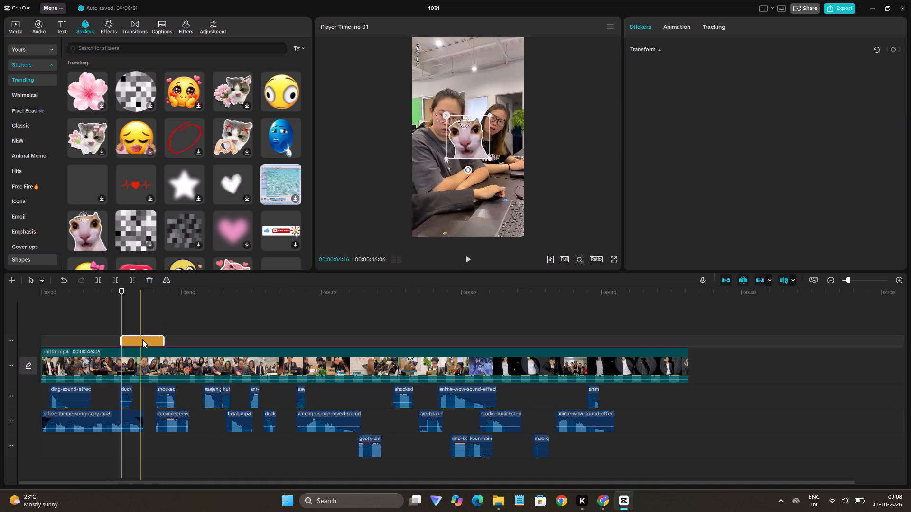
Trim the cat sticker clip to run from about 5.2 s to 6.5 s, replaying its scene between trims.
{"action": "left_click_drag", "start_coordinate": [162, 340], "coordinate": [134, 347]}
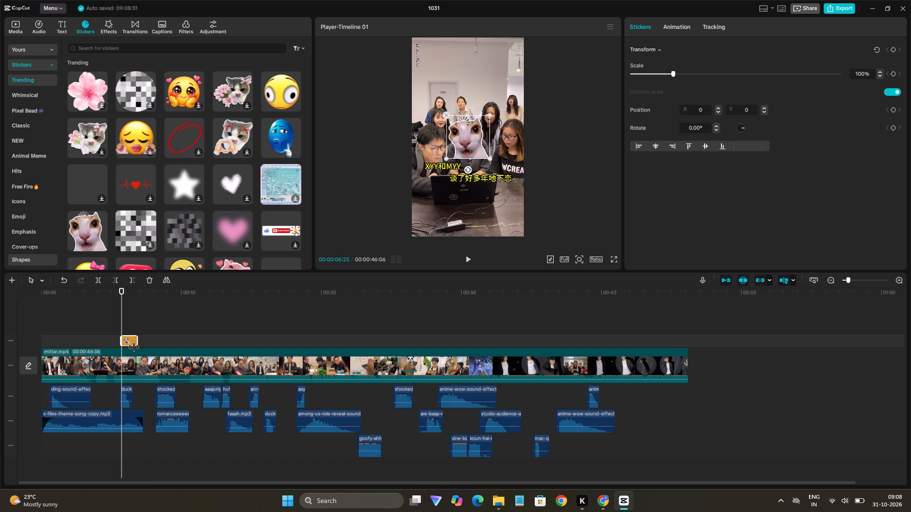
{"action": "left_click_drag", "start_coordinate": [134, 347], "coordinate": [133, 347]}
{"action": "left_click", "coordinate": [113, 311]}
{"action": "key", "text": "space"}
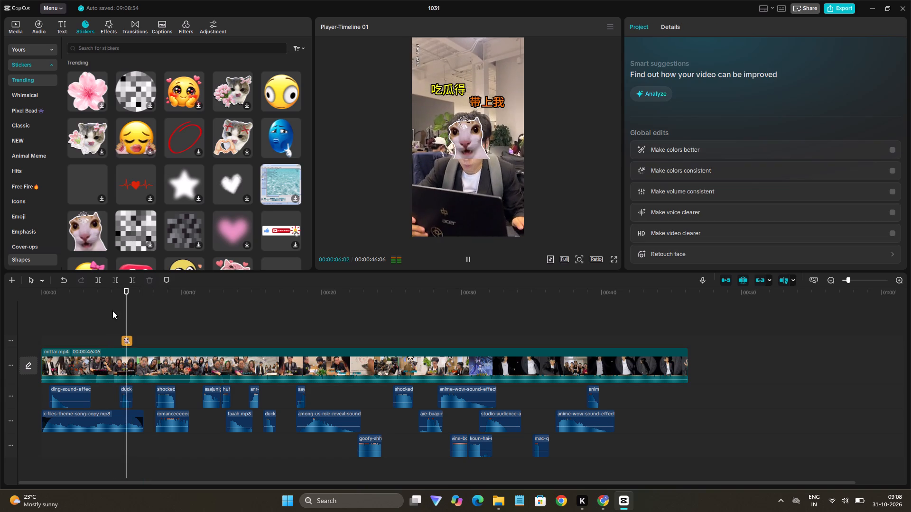
{"action": "key", "text": "space"}
{"action": "left_click", "coordinate": [122, 339]}
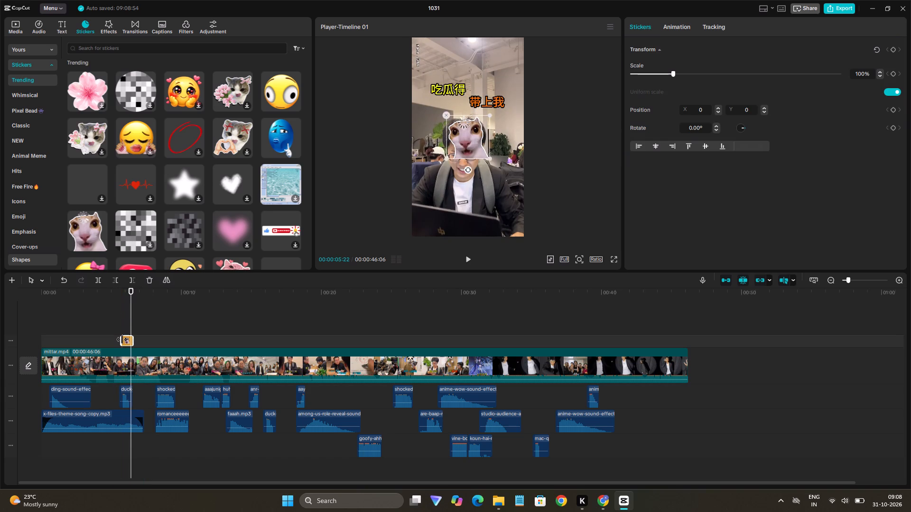
{"action": "left_click_drag", "start_coordinate": [122, 339], "coordinate": [115, 345]}
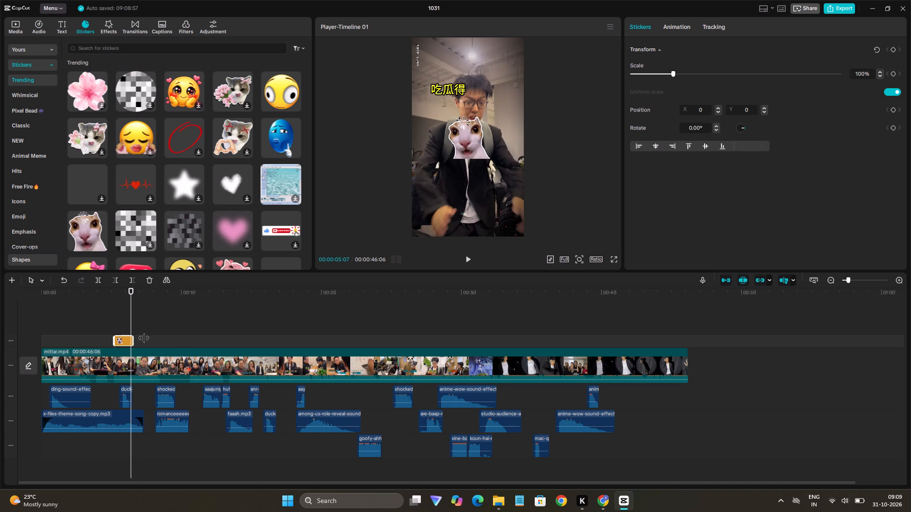
Scale the cat sticker down to 60% and set its vertical position to -1000.
{"action": "left_click_drag", "start_coordinate": [491, 162], "coordinate": [484, 153]}
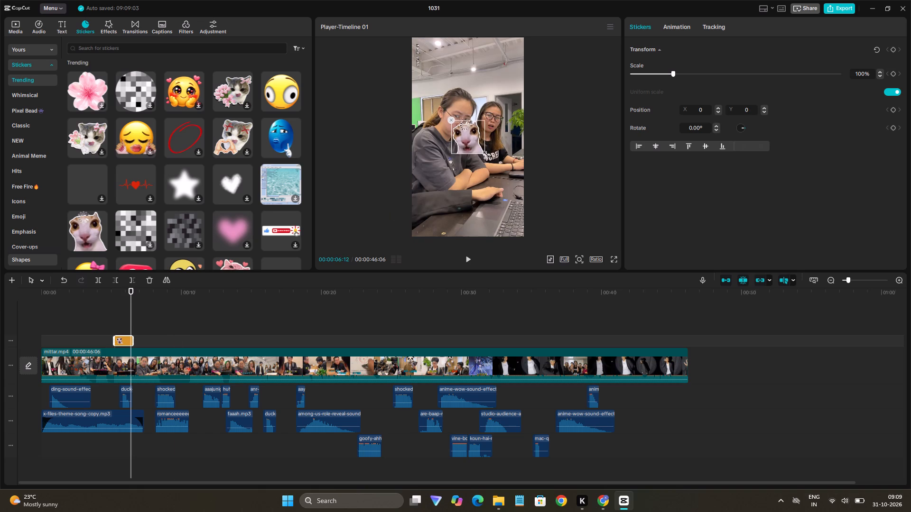
{"action": "left_click_drag", "start_coordinate": [484, 153], "coordinate": [480, 146]}
{"action": "left_click_drag", "start_coordinate": [466, 140], "coordinate": [468, 183]}
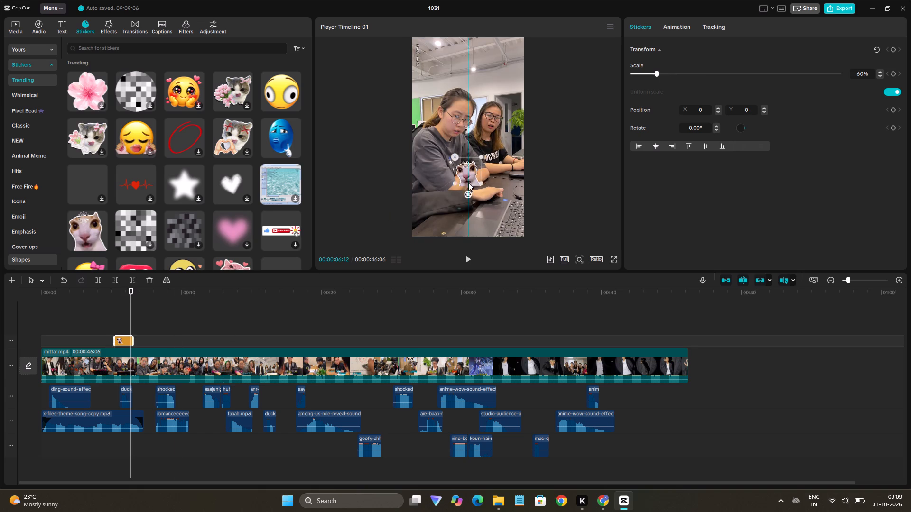
{"action": "left_click_drag", "start_coordinate": [468, 183], "coordinate": [465, 198]}
{"action": "left_click_drag", "start_coordinate": [465, 198], "coordinate": [464, 191]}
{"action": "double_click", "coordinate": [745, 111]}
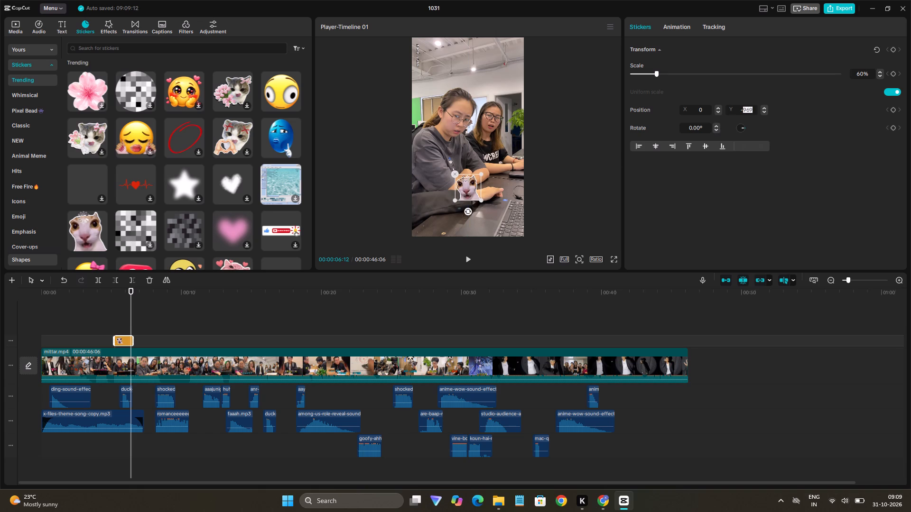
{"action": "type", "text": "100"}
{"action": "key", "text": "Return"}
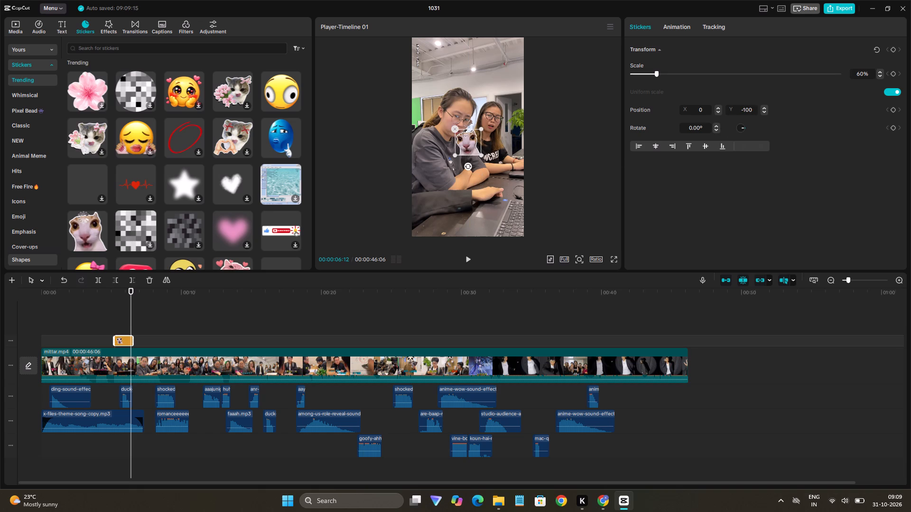
{"action": "left_click", "coordinate": [755, 111]}
{"action": "key", "text": "0"}
{"action": "key", "text": "Return"}
Play the video from about 2 s to check the cat sticker and the sound effects that follow it.
{"action": "left_click", "coordinate": [91, 307]}
{"action": "key", "text": "space"}
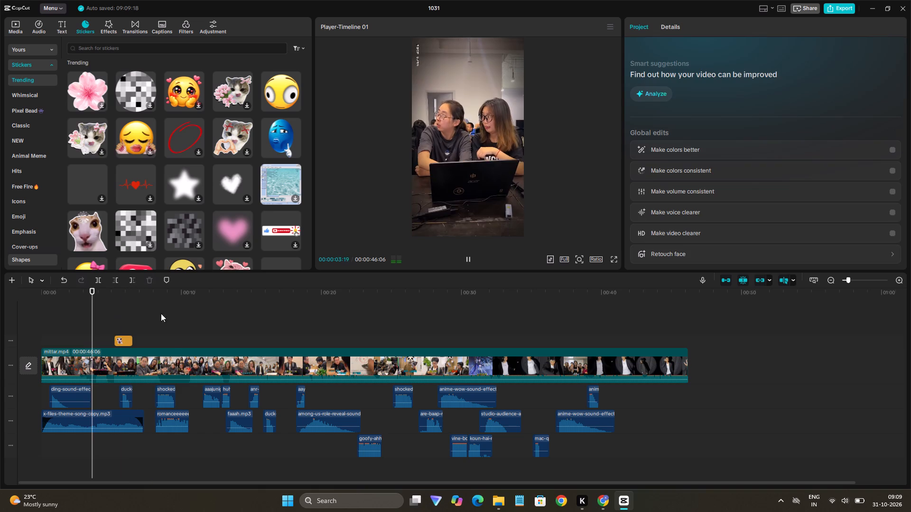
{"action": "key", "text": "space"}
{"action": "key", "text": "space"}
{"action": "left_click", "coordinate": [70, 319]}
{"action": "key", "text": "space"}
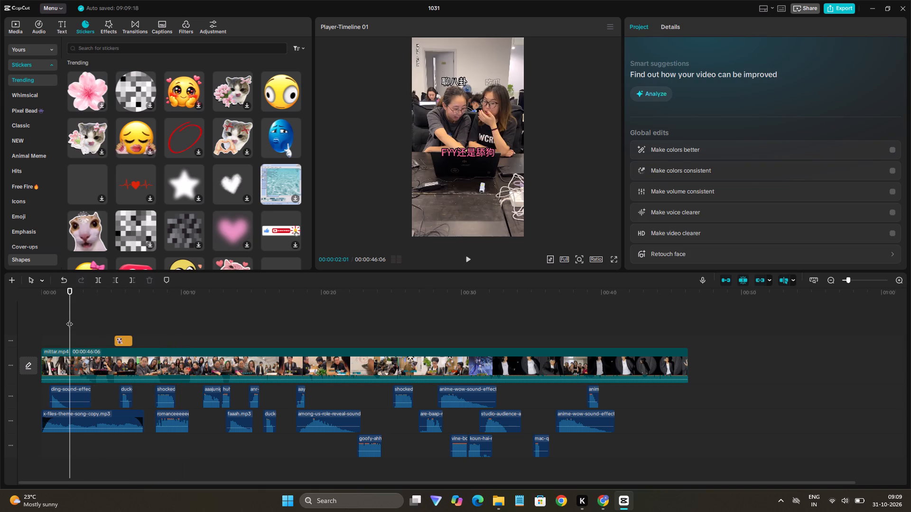
{"action": "key", "text": "space"}
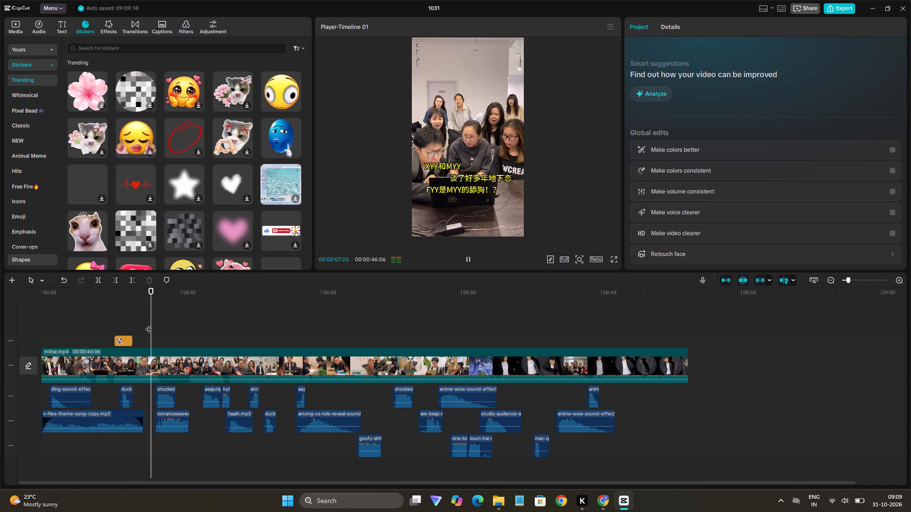
{"action": "key", "text": "space"}
{"action": "key", "text": "space"}
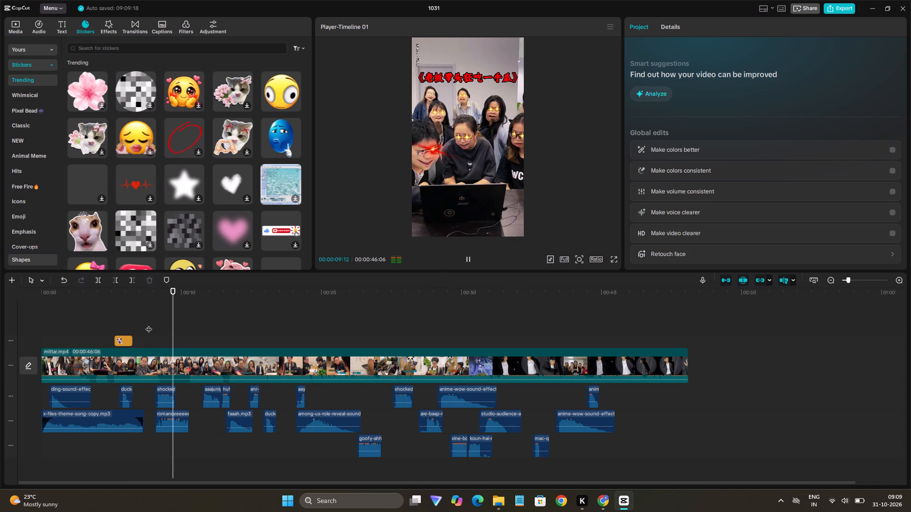
{"action": "key", "text": "space"}
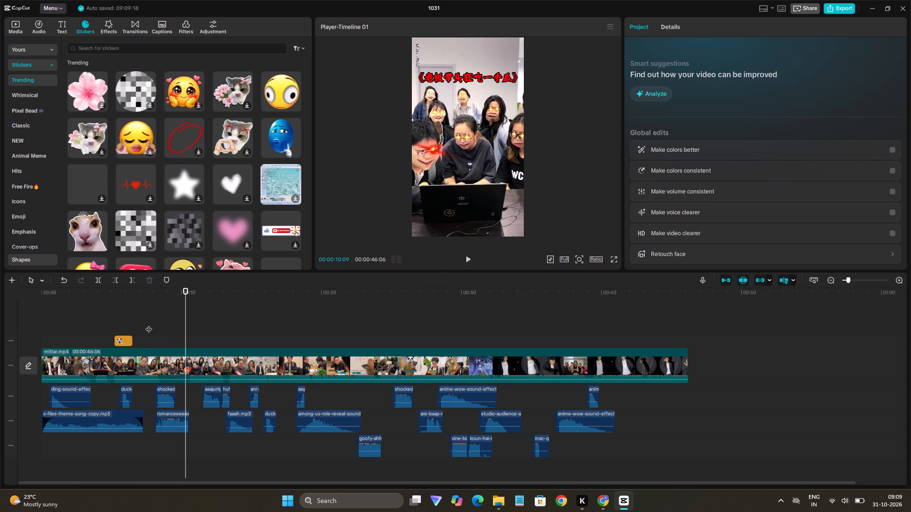
{"action": "key", "text": "space"}
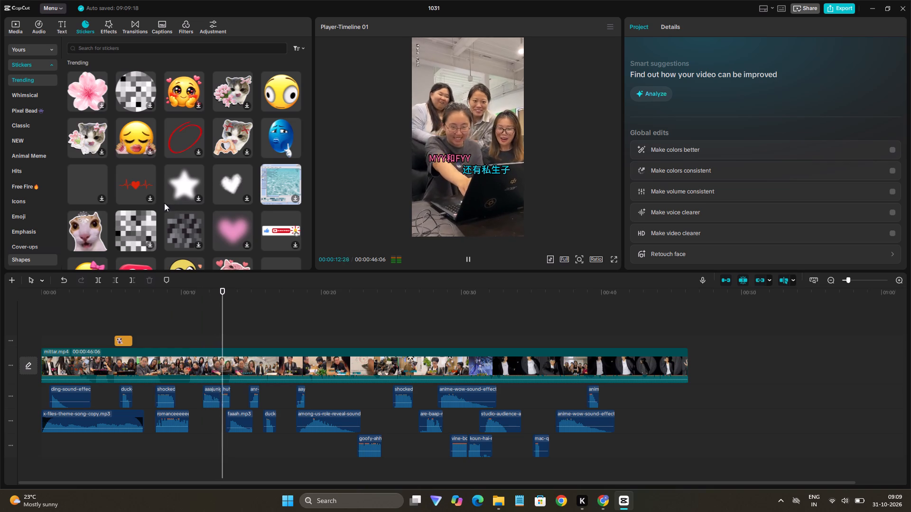
Browse the trending stickers, search for "like and subscribe", and shorten the query to "subscribe".
{"action": "scroll", "coordinate": [89, 222], "scroll_direction": "down", "scroll_amount": 1}
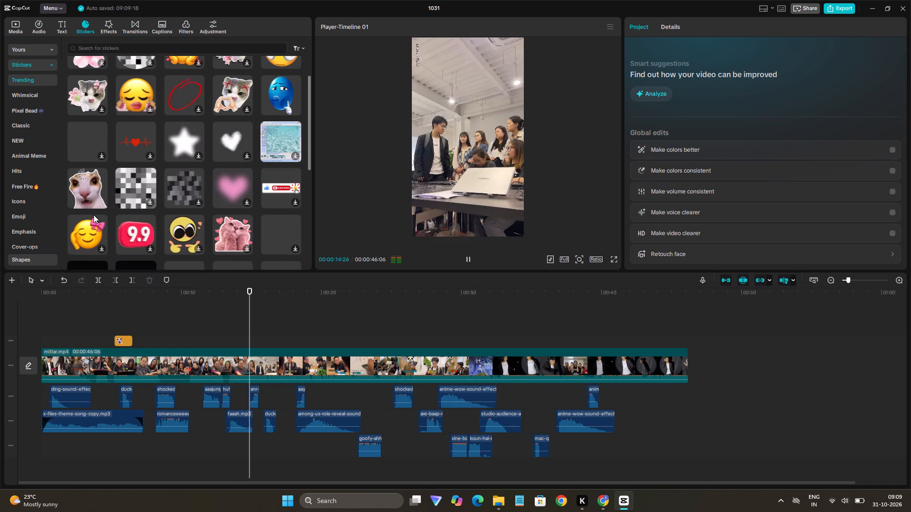
{"action": "scroll", "coordinate": [93, 215], "scroll_direction": "down", "scroll_amount": 4}
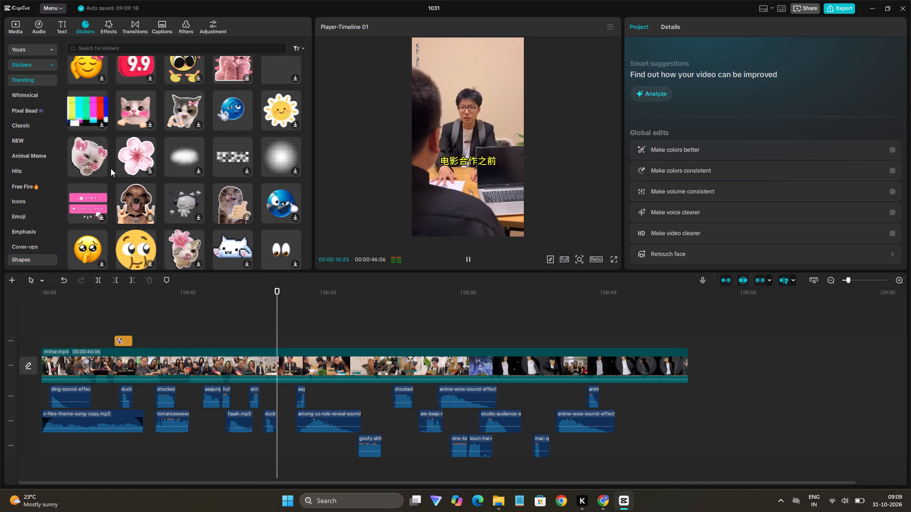
{"action": "scroll", "coordinate": [181, 188], "scroll_direction": "down", "scroll_amount": 3}
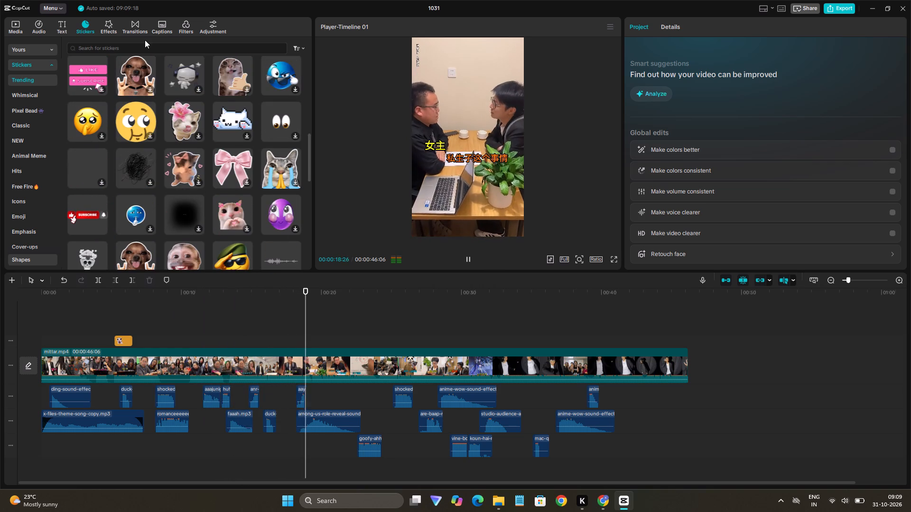
{"action": "left_click", "coordinate": [145, 49]}
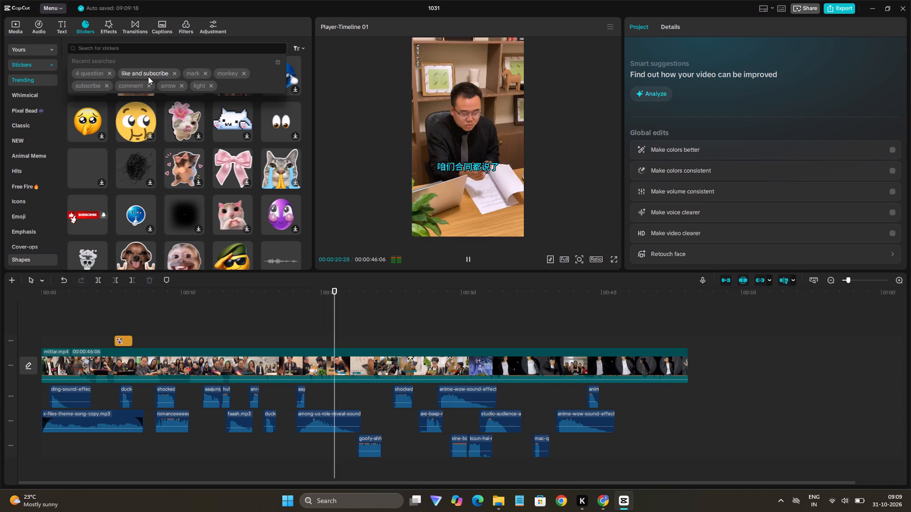
{"action": "left_click", "coordinate": [119, 77]}
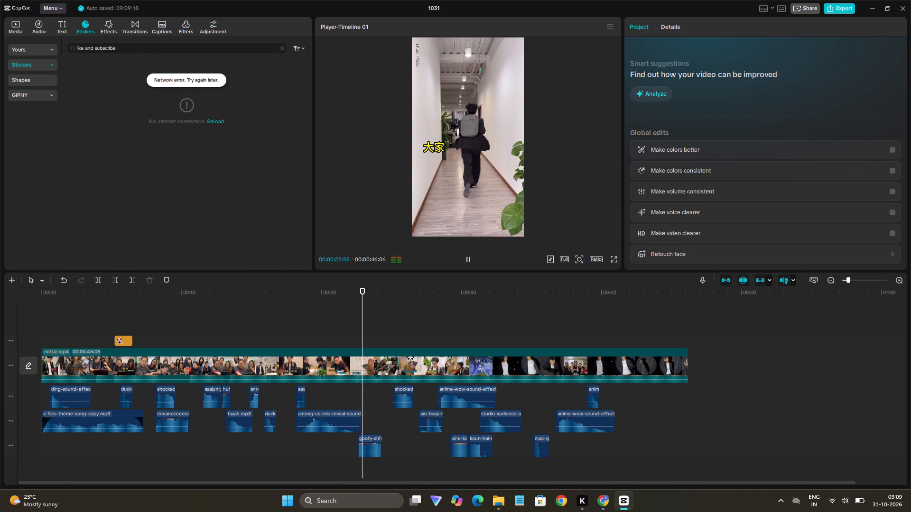
{"action": "left_click_drag", "start_coordinate": [94, 49], "coordinate": [74, 51]}
{"action": "key", "text": "BackSpace"}
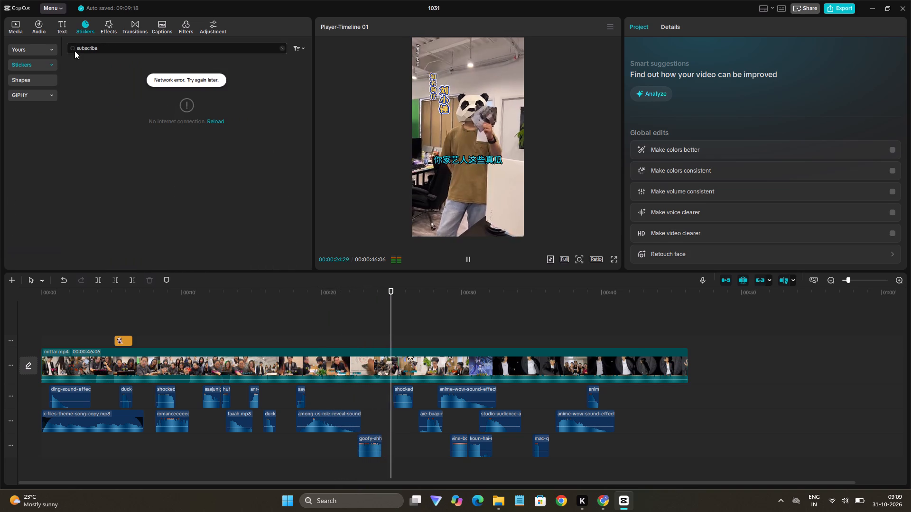